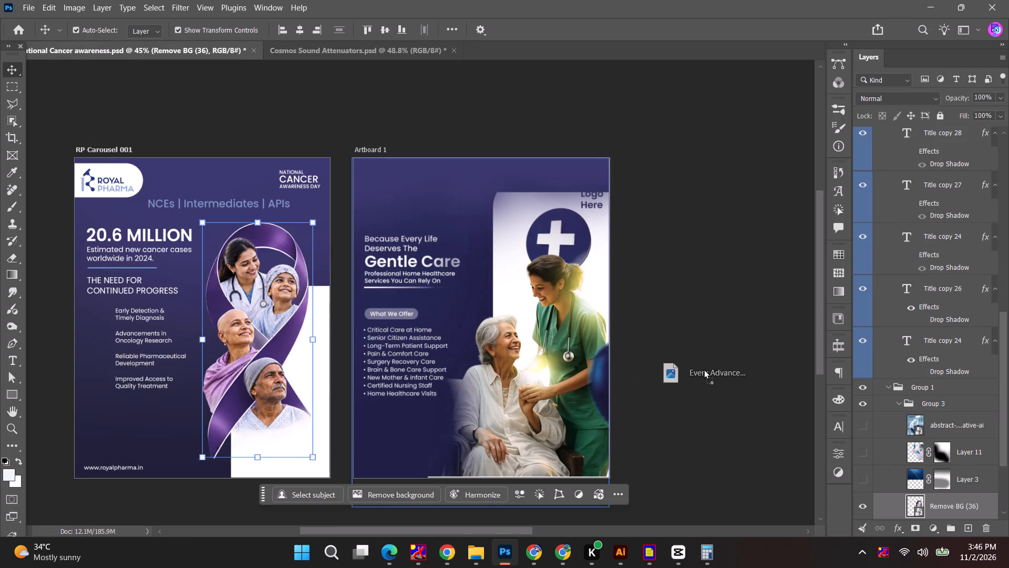
drag(704, 369, 539, 347)
drag(235, 276, 509, 319)
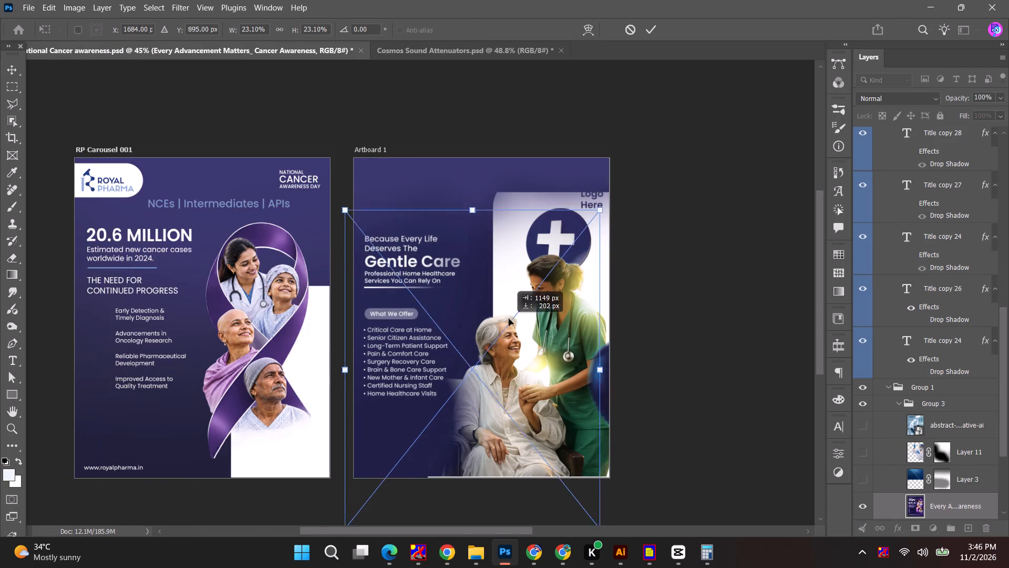
drag(509, 319, 519, 309)
click(651, 23)
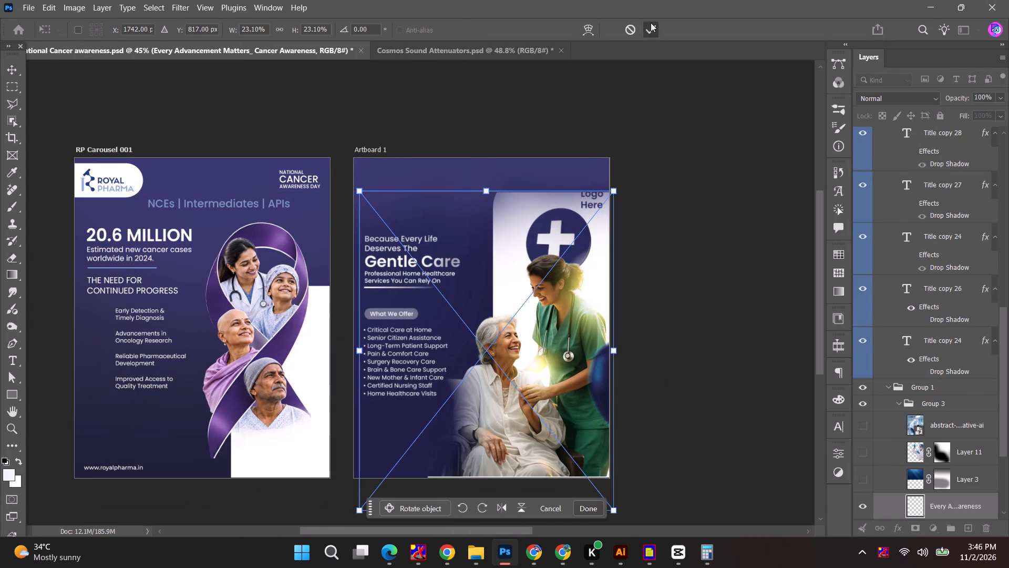
Align the placed poster with Artboard 1 and scale it to about 23.28% so it fills the artboard.
click(554, 169)
key(BackSpace)
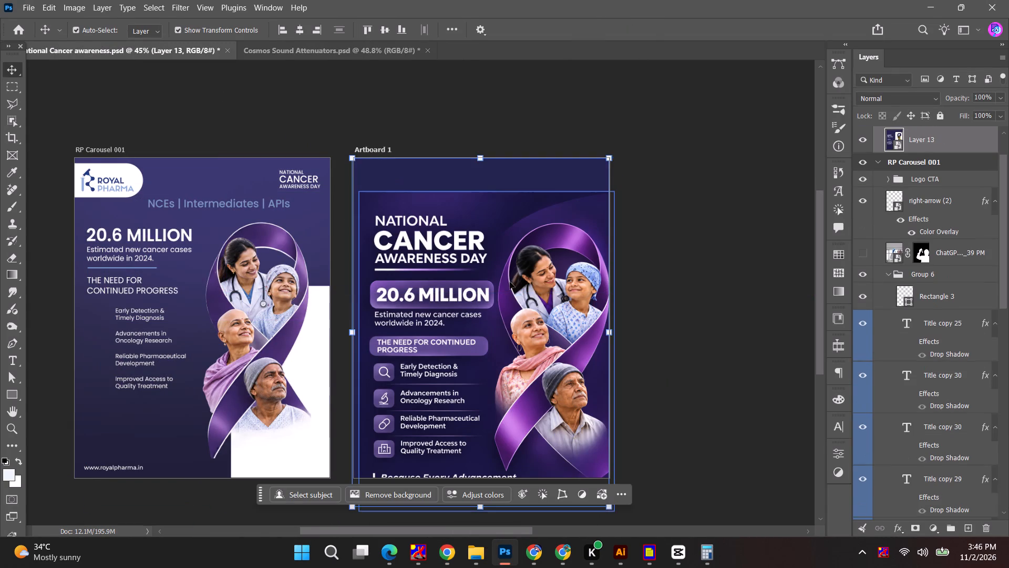
drag(510, 282, 503, 246)
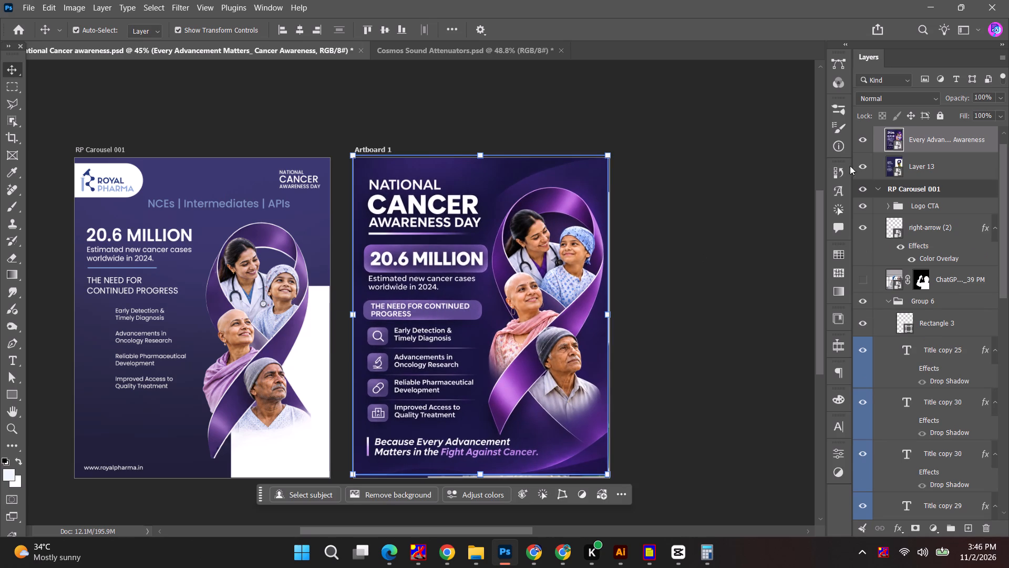
click(383, 27)
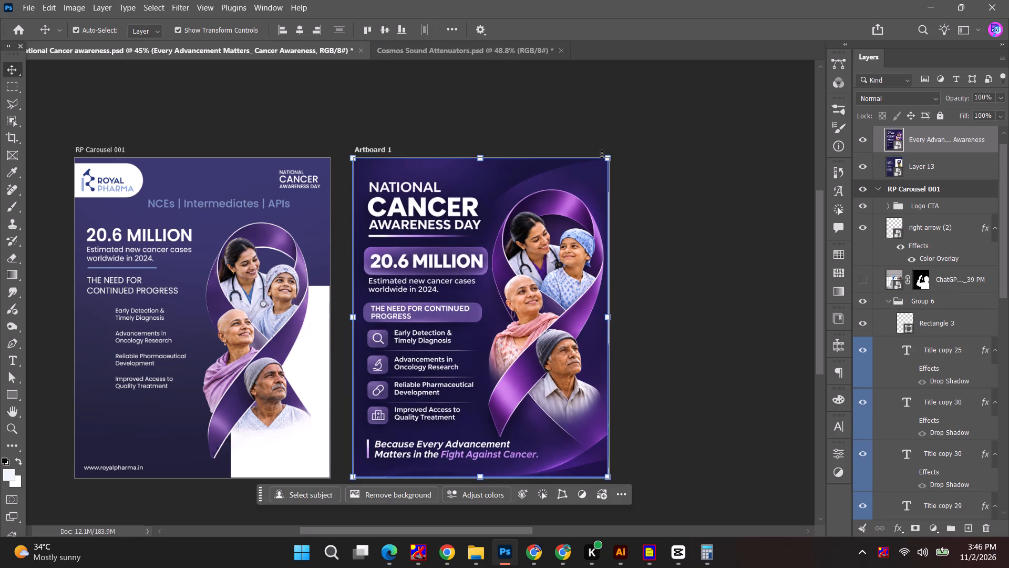
alt+shift+click(609, 157)
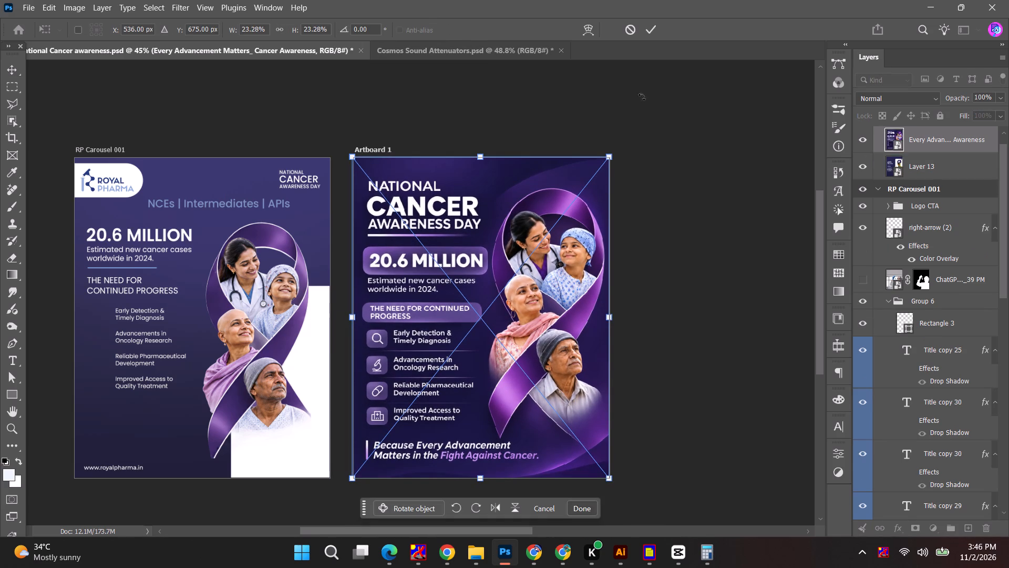
click(649, 30)
click(687, 244)
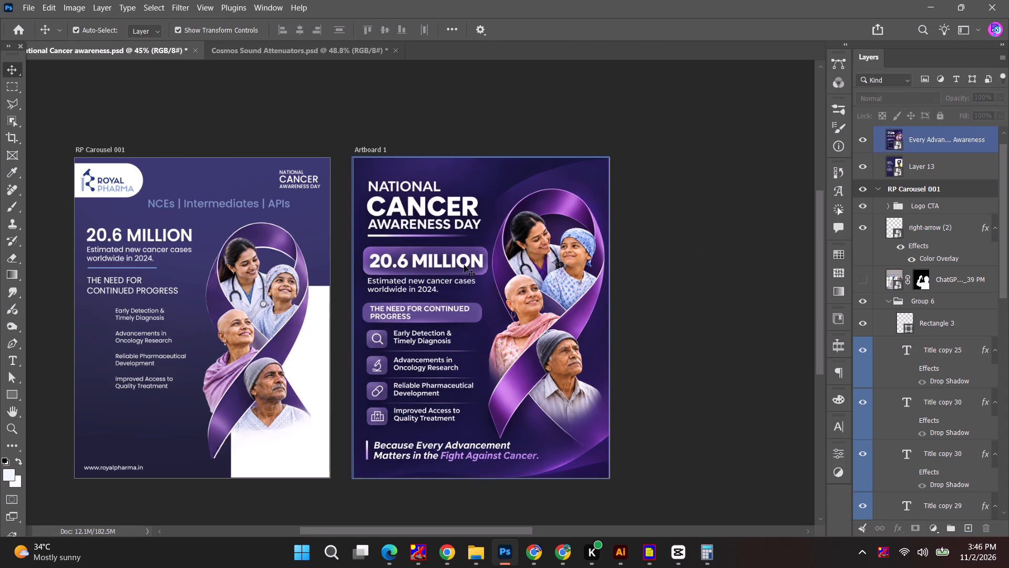
Scale the placed poster down to about 21.45% and centre it on Artboard 1, leaving an even margin around it.
click(431, 207)
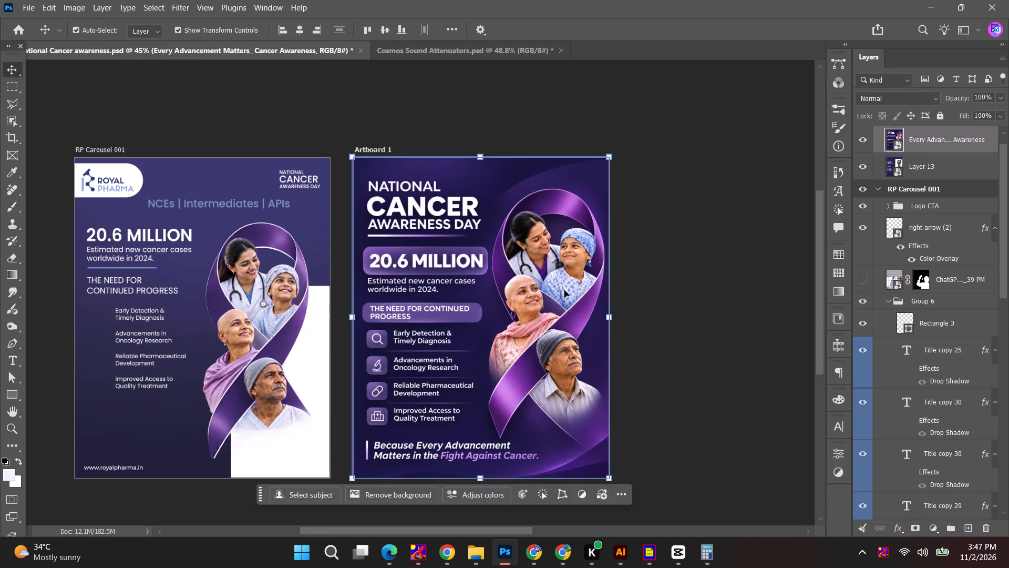
shift+drag(483, 156, 476, 181)
drag(459, 280, 462, 270)
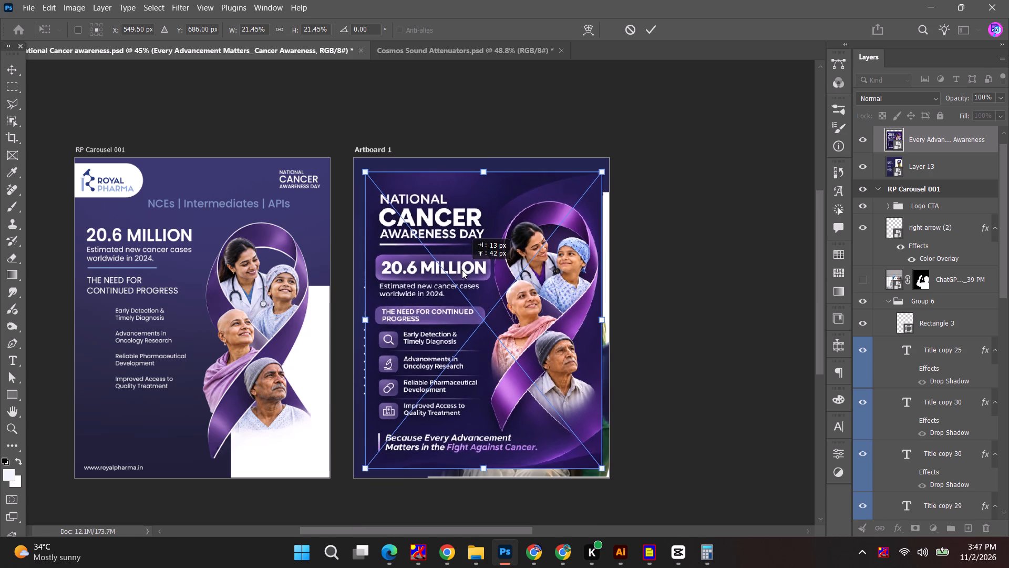
drag(462, 270, 460, 270)
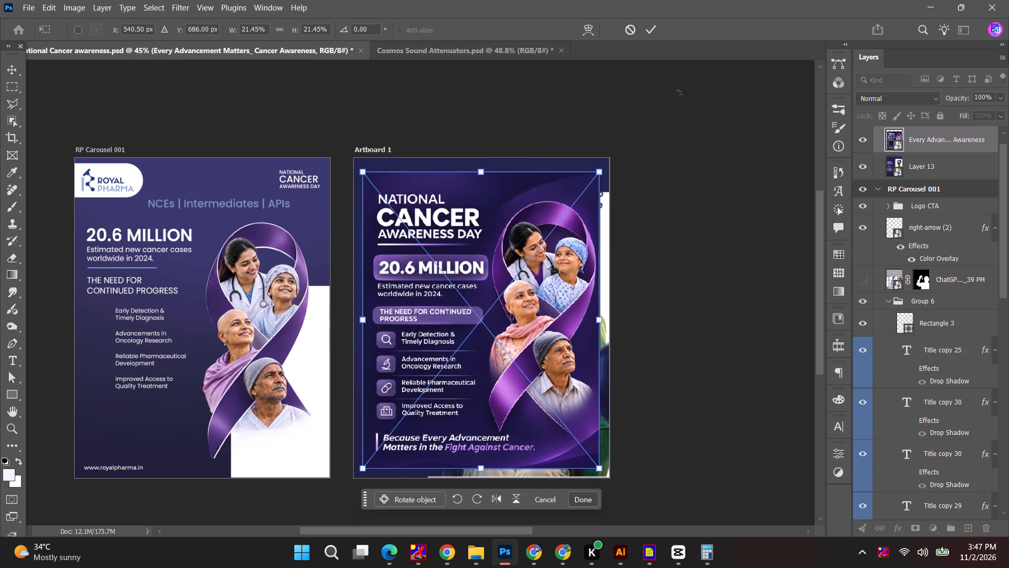
click(650, 29)
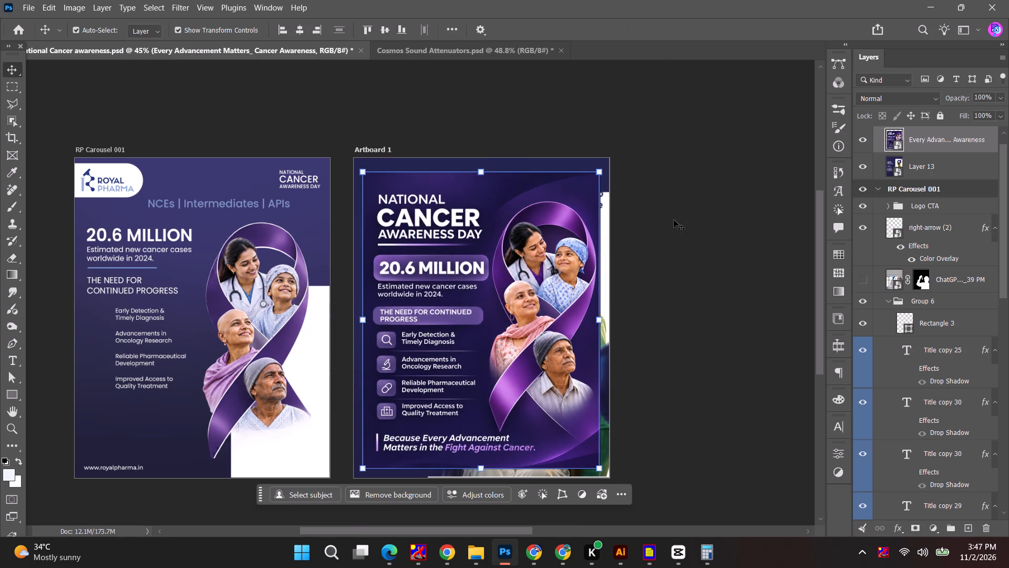
drag(660, 271, 665, 270)
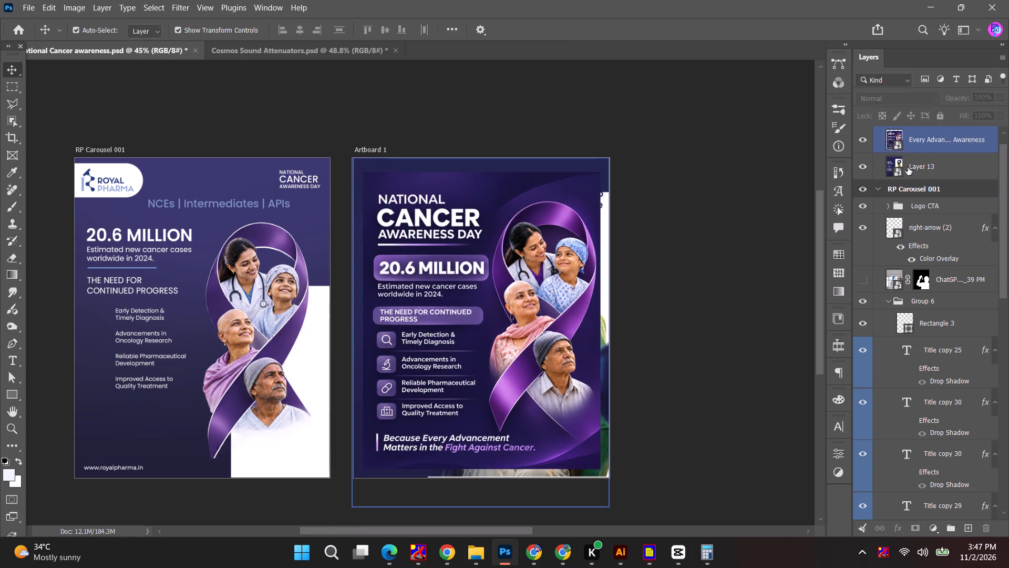
Delete Layer 13, the old healthcare template image behind the placed poster.
click(909, 168)
key(BackSpace)
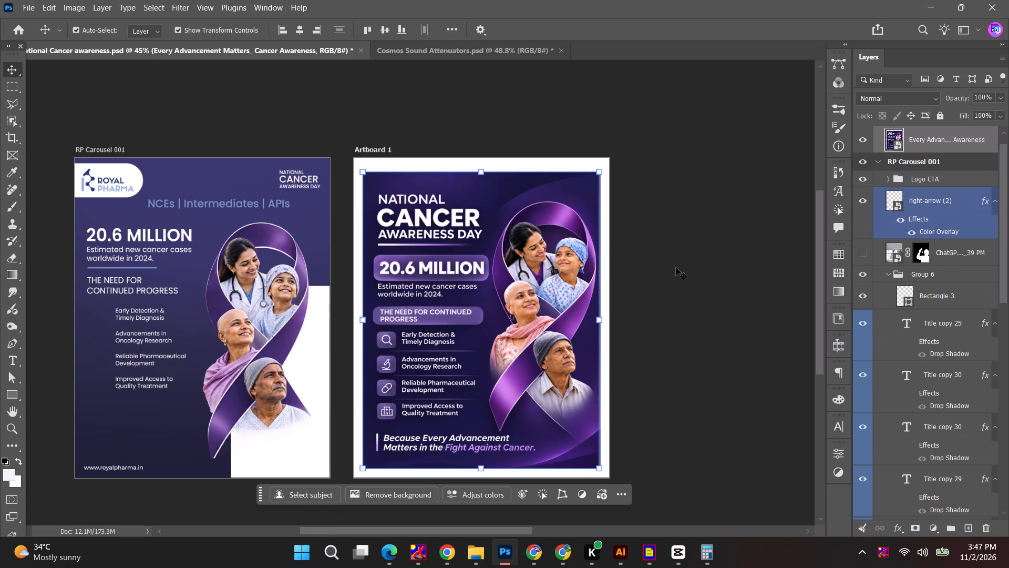
click(676, 268)
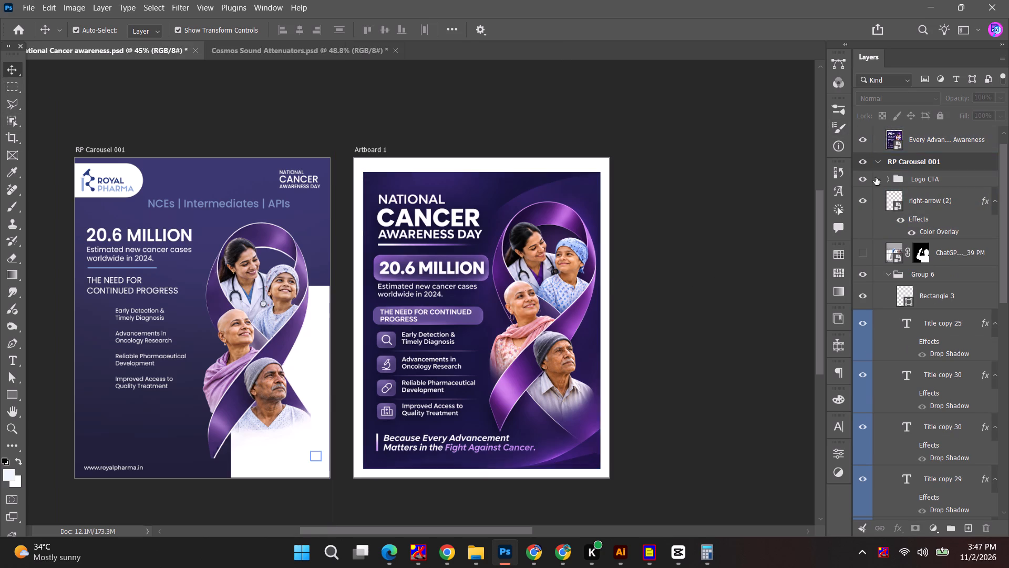
Add a new blank layer above the placed poster layer.
click(924, 142)
click(971, 531)
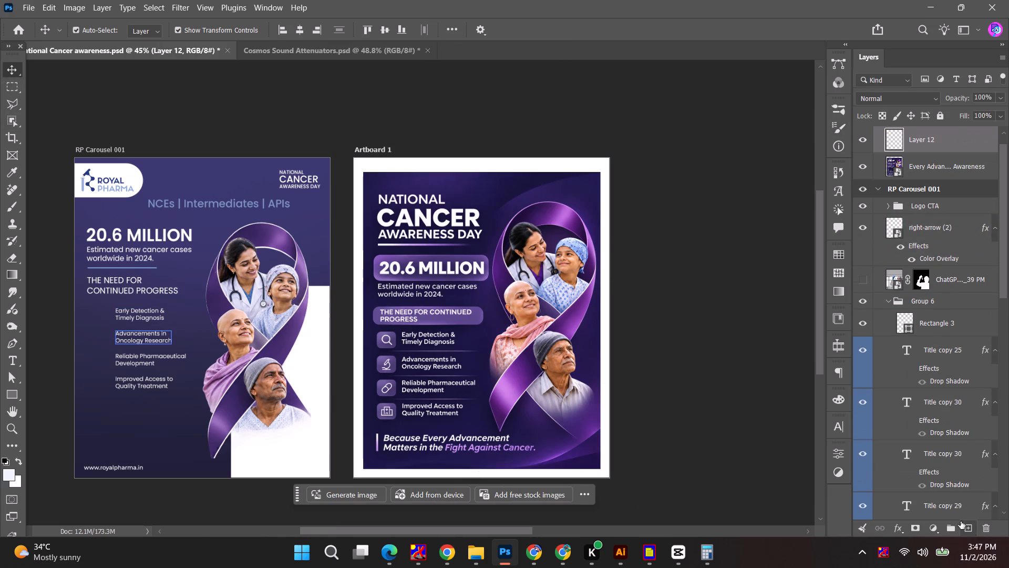
Open the contents of the placed poster layer for separate editing.
double_click(893, 160)
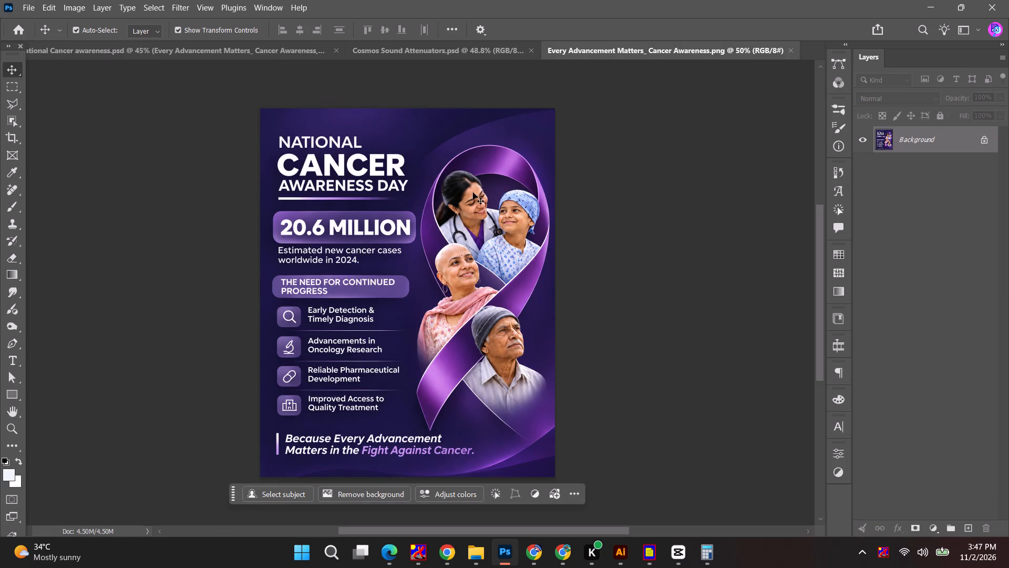
Select the National Cancer Awareness Day heading and the bottom tagline, and run Generative Fill on them with the prompt "remove".
click(12, 92)
alt+scroll(379, 194, up, 5)
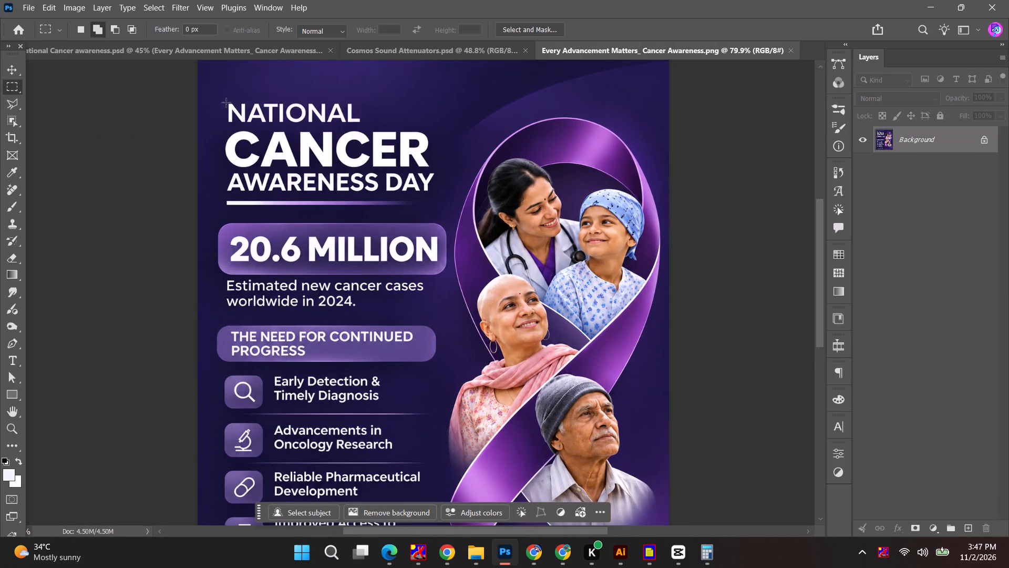
drag(221, 96, 439, 207)
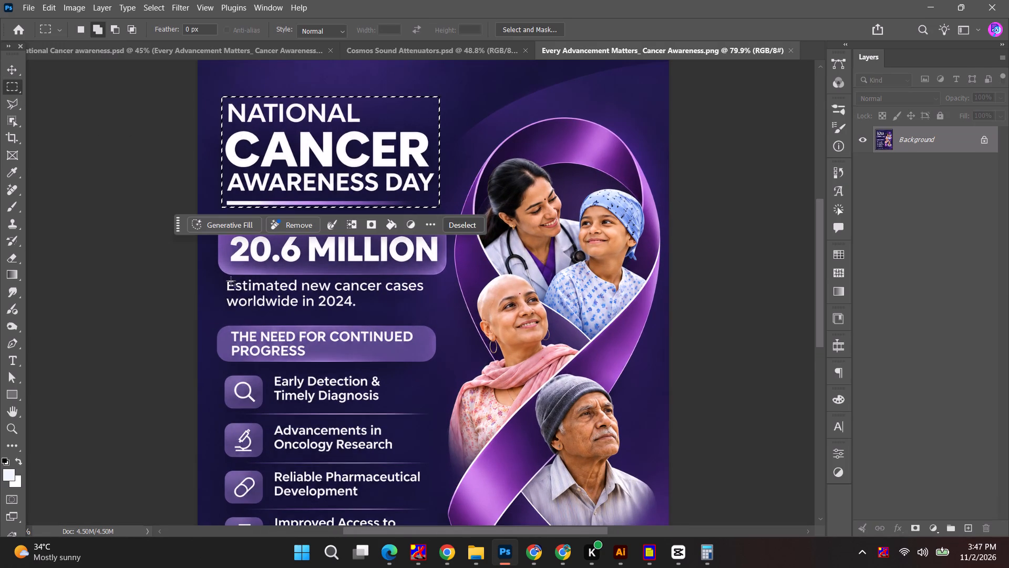
scroll(225, 332, down, 3)
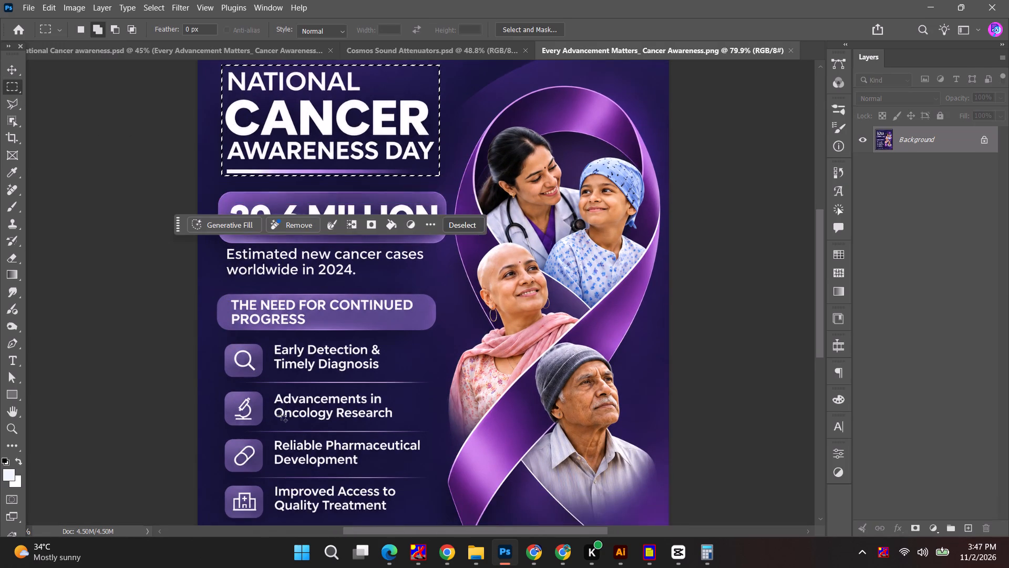
key(space)
drag(283, 377, 283, 276)
drag(220, 433, 374, 483)
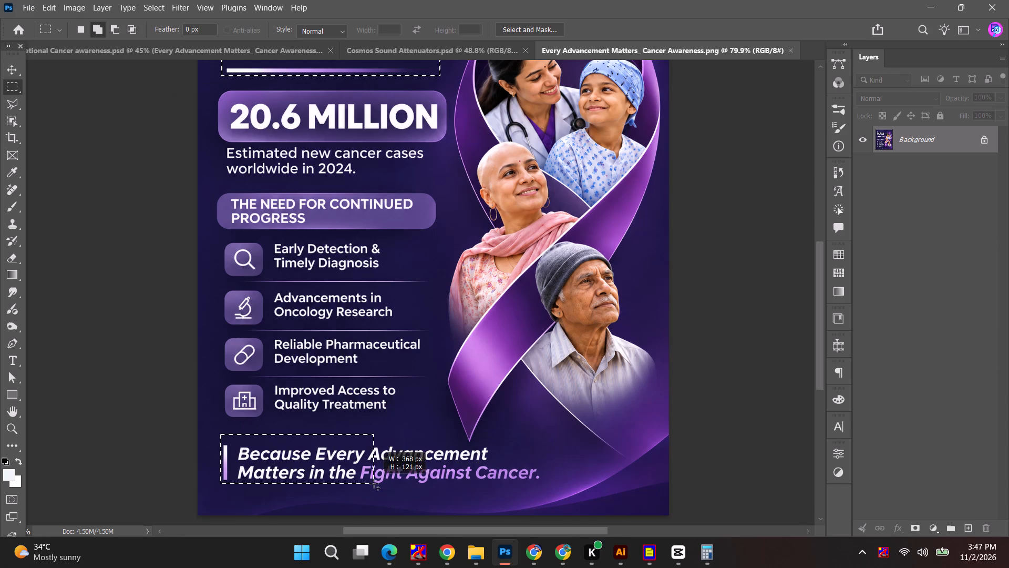
drag(374, 483, 408, 491)
drag(407, 449, 533, 480)
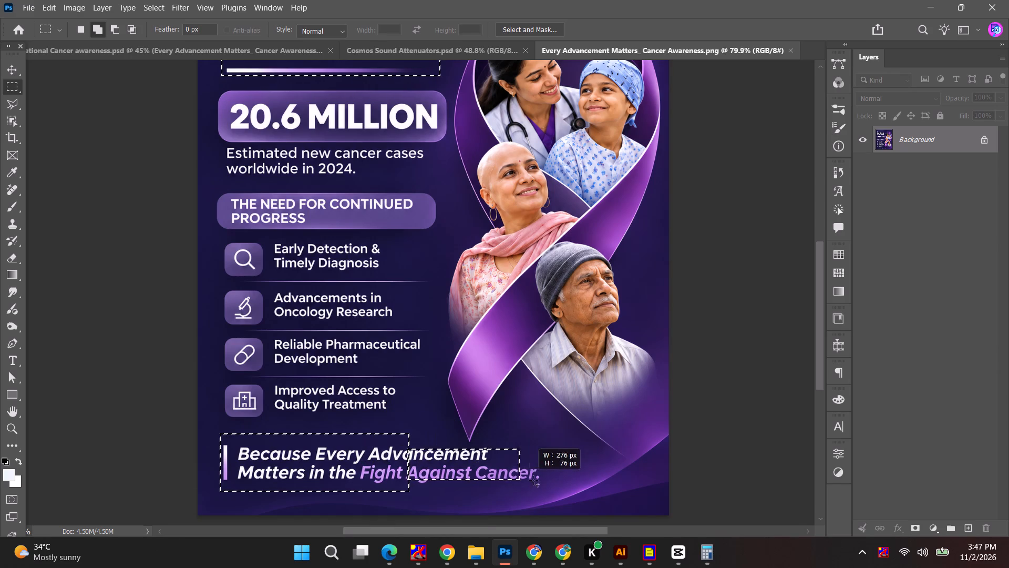
drag(533, 480, 548, 484)
alt+scroll(433, 483, up, 4)
key(space)
drag(430, 446, 428, 401)
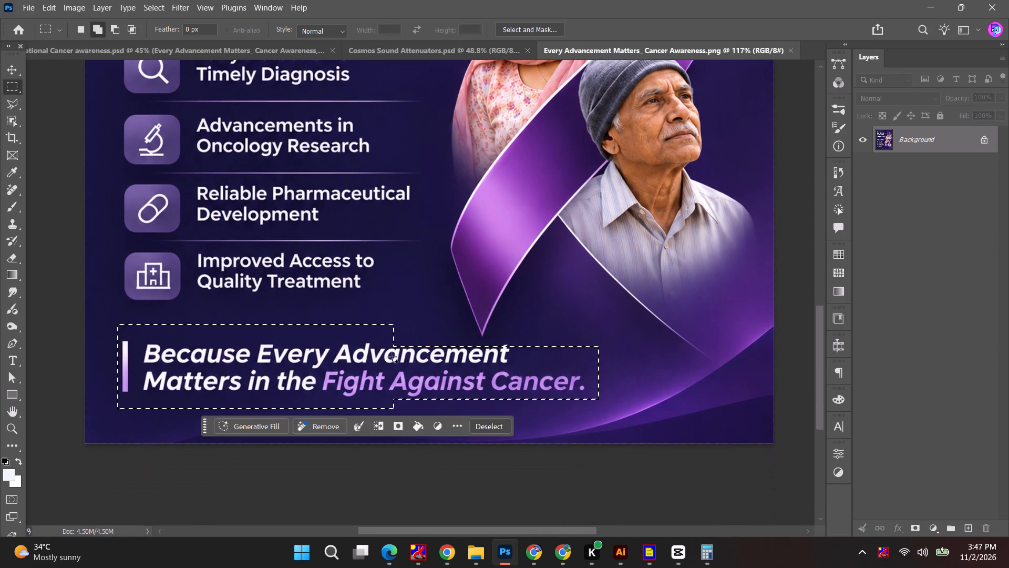
drag(387, 341, 553, 370)
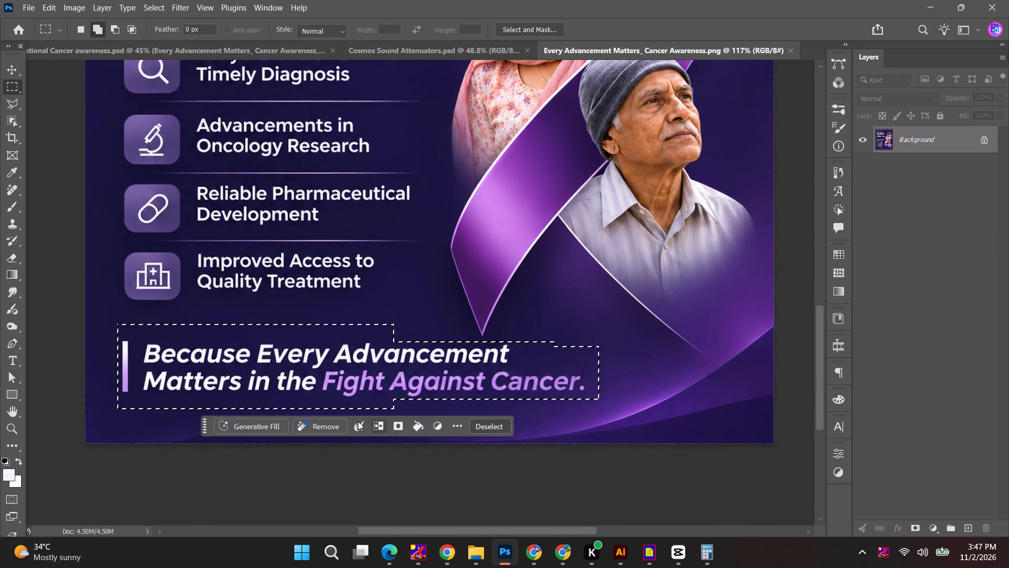
click(245, 421)
key(r)
text(emove)
key(Return)
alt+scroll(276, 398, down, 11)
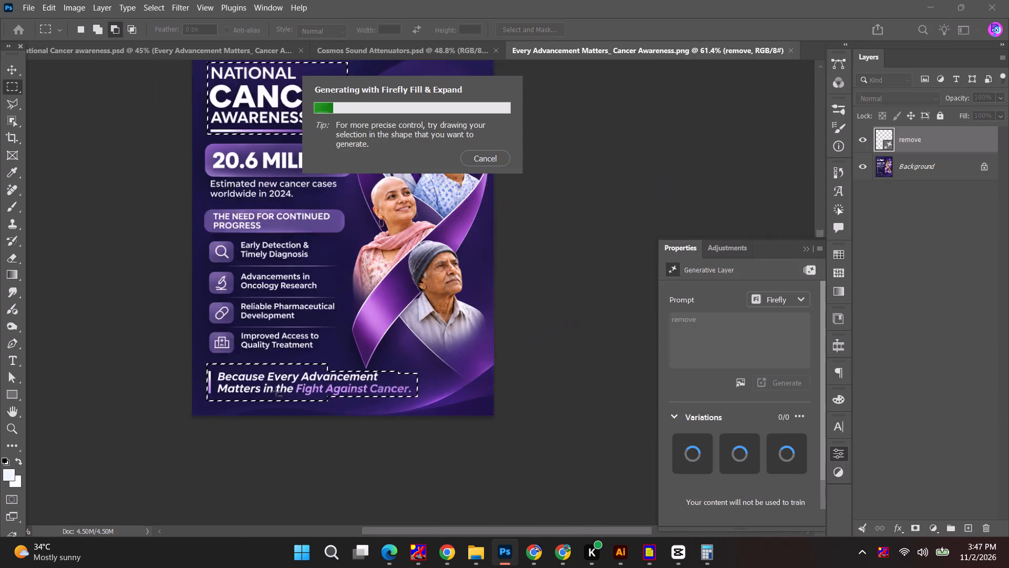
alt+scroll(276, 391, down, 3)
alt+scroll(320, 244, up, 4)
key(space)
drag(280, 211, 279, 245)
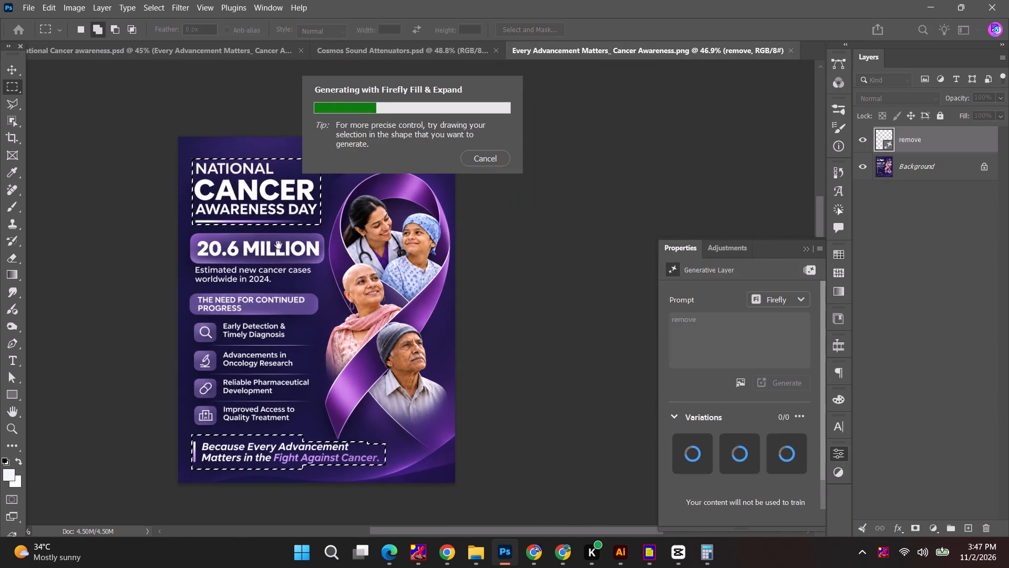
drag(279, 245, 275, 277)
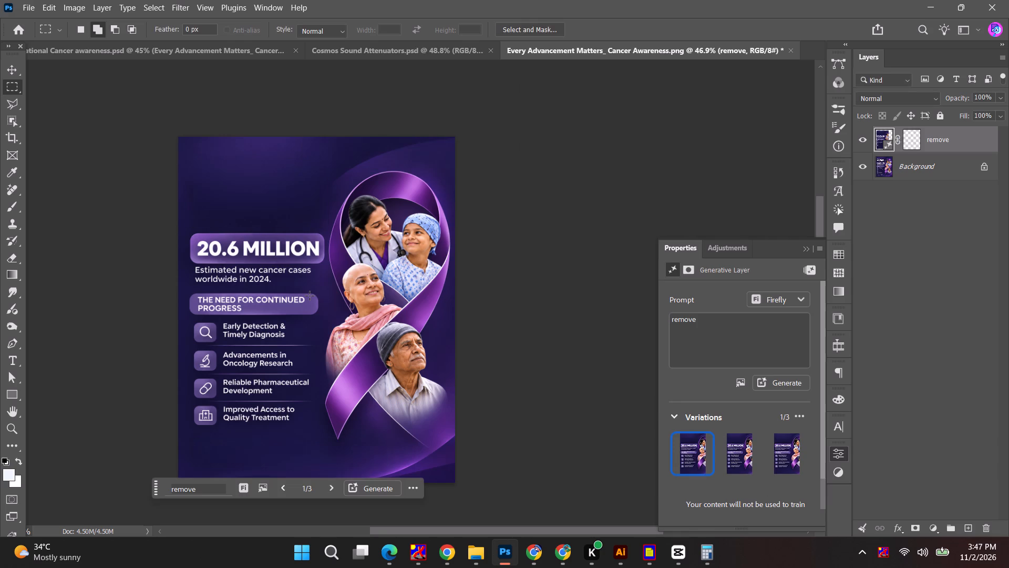
Select the 20.6 MILLION block, the progress heading and the four icon rows, and run Generative Fill on the Background layer with the prompt "remove".
drag(189, 153, 259, 436)
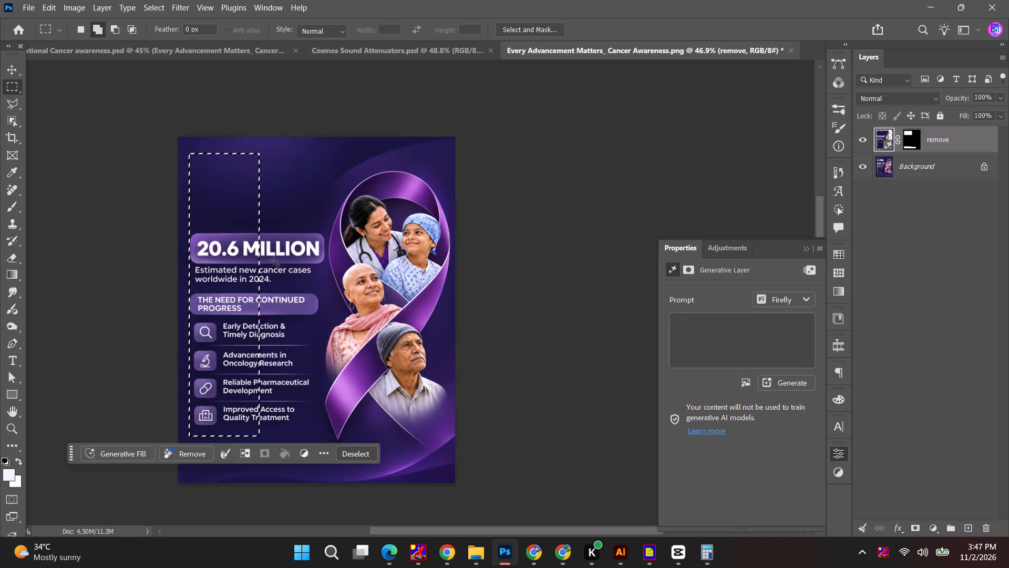
drag(253, 226, 324, 275)
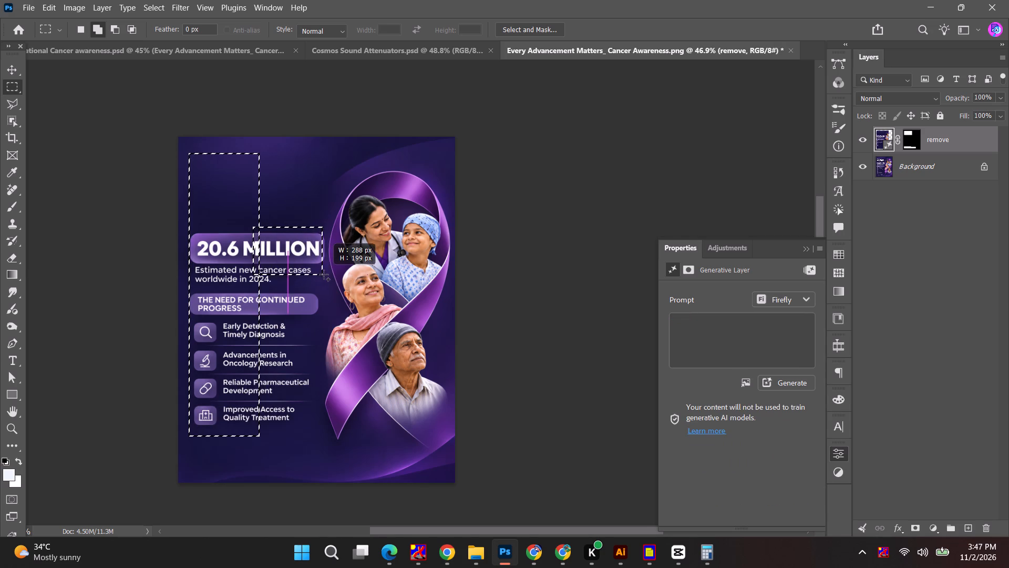
drag(324, 275, 326, 275)
drag(254, 266, 299, 289)
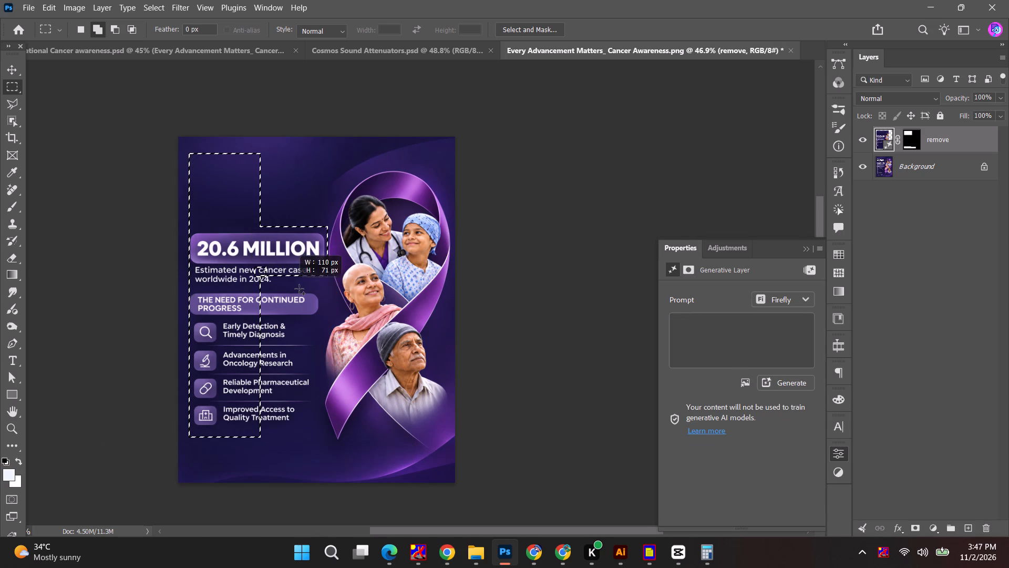
drag(299, 289, 293, 286)
drag(255, 286, 292, 311)
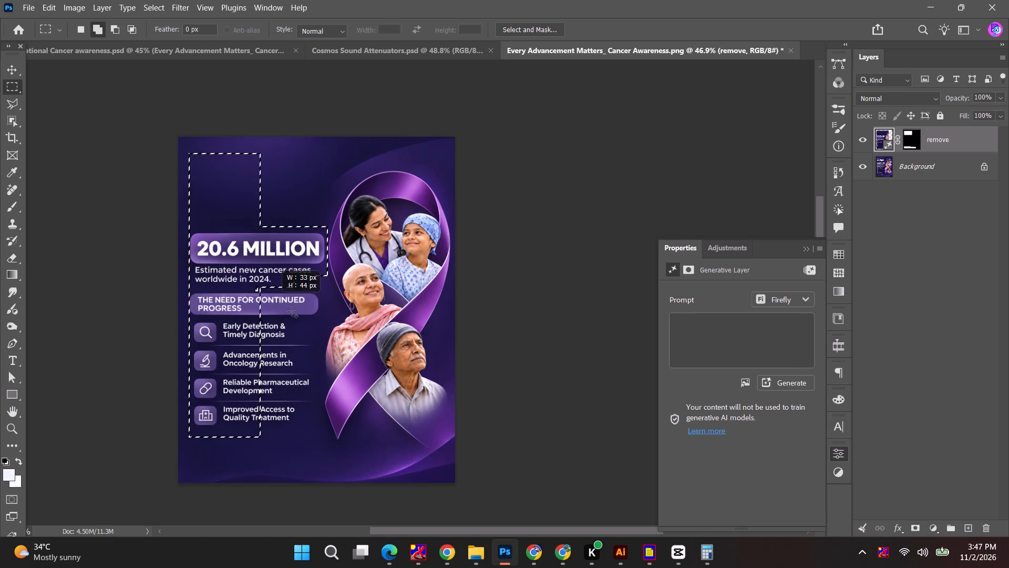
drag(292, 311, 323, 323)
drag(249, 313, 302, 434)
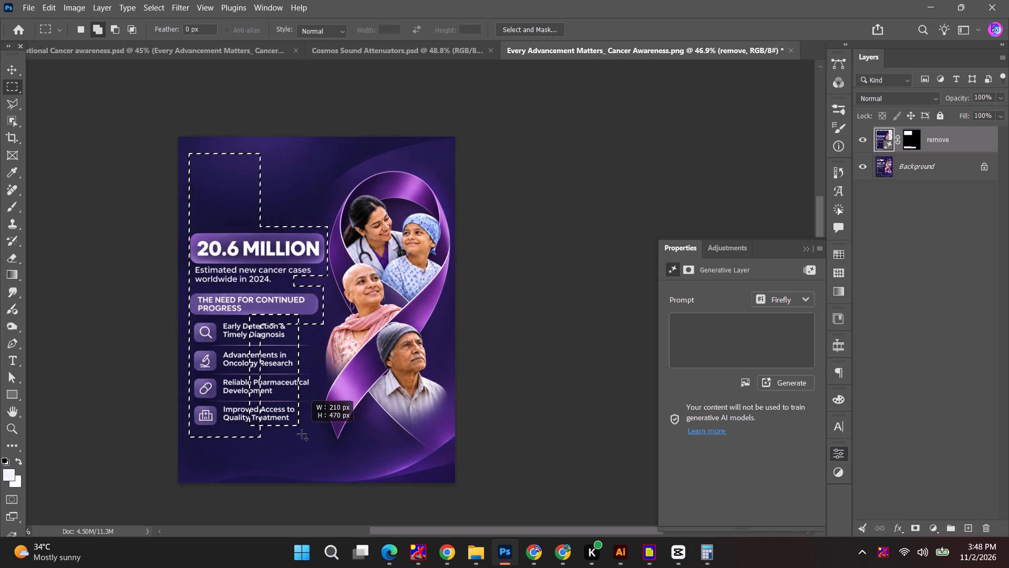
drag(302, 434, 313, 439)
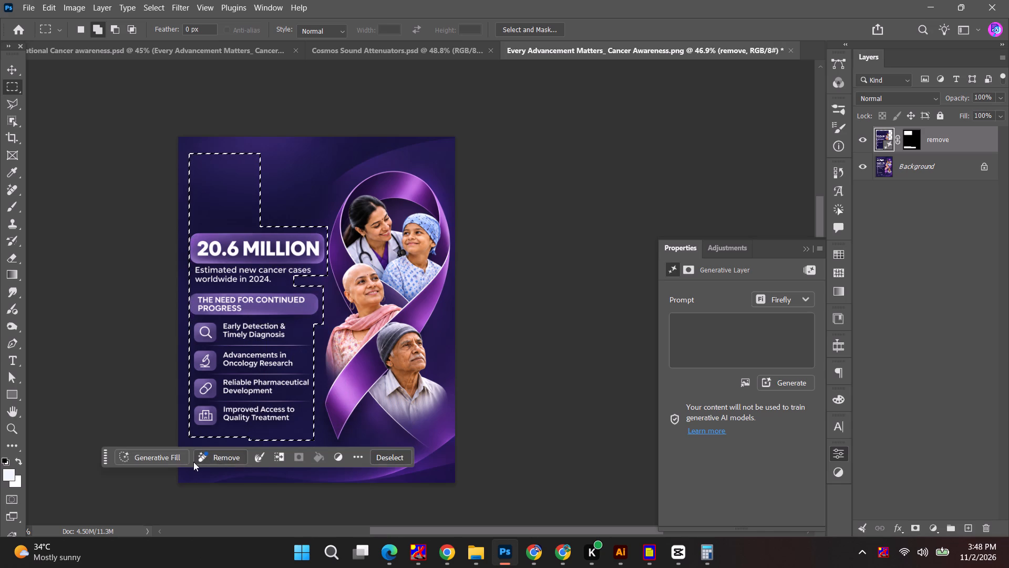
click(166, 452)
click(905, 172)
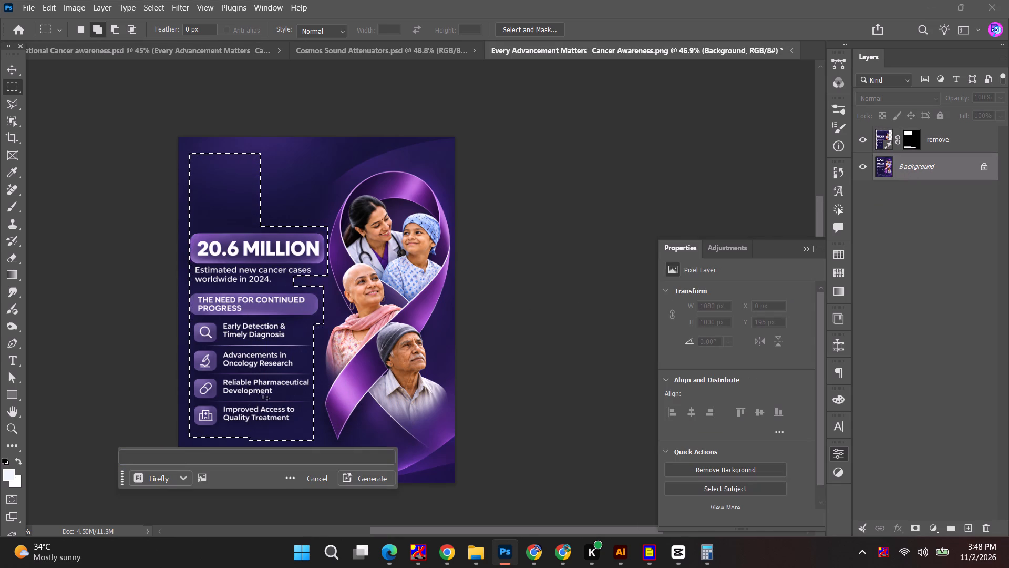
click(188, 460)
text(remove)
key(Return)
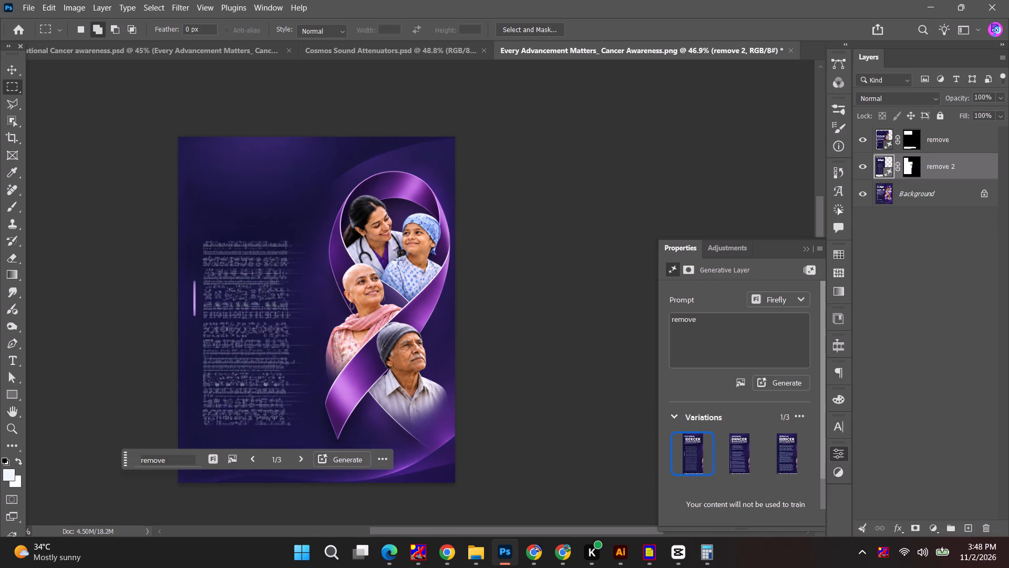
Merge the two generated "remove" layers into the Background layer.
click(955, 145)
shift+click(952, 196)
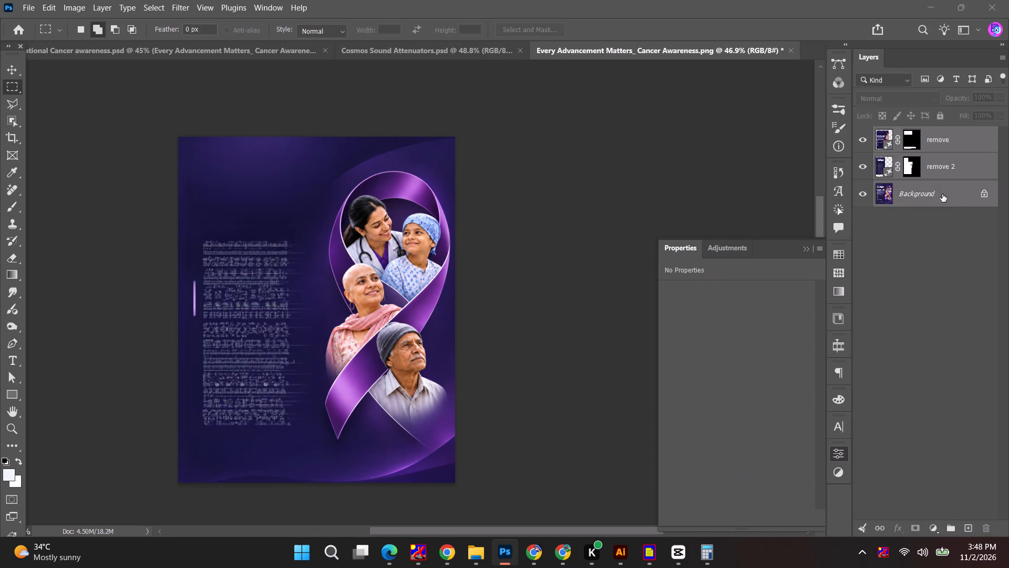
key(ctrl+e)
Select the garbled text remnants beside the ribbon, including a narrow strip above them and a small patch beside them.
drag(182, 217, 205, 415)
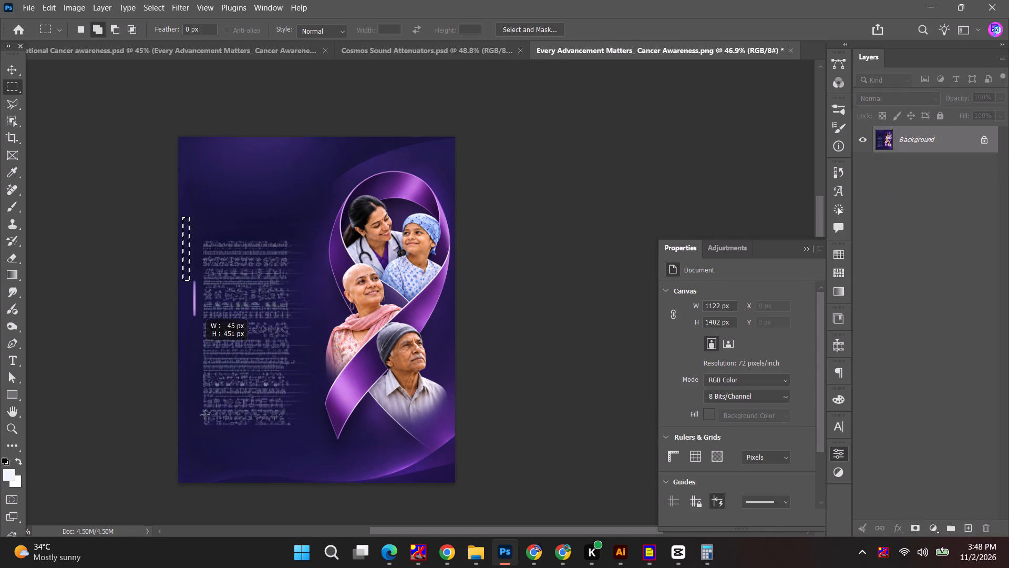
drag(205, 415, 308, 450)
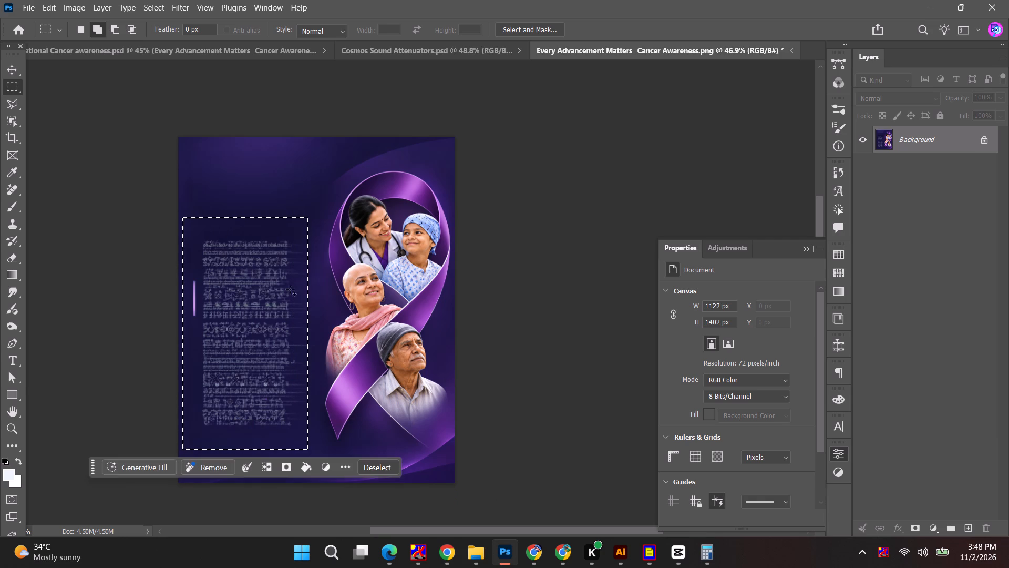
drag(182, 158, 215, 261)
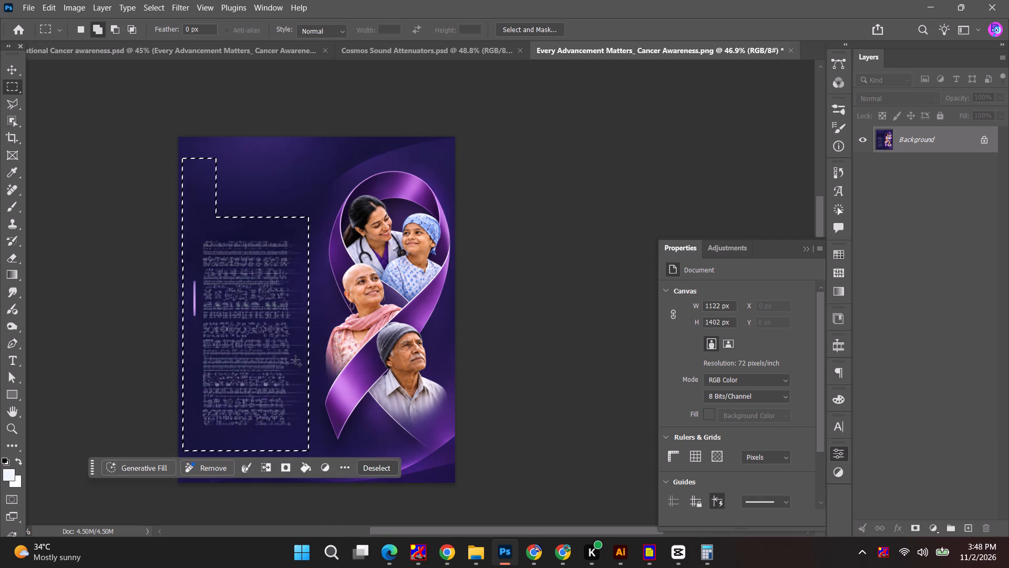
alt+scroll(298, 364, up, 7)
drag(313, 315, 333, 342)
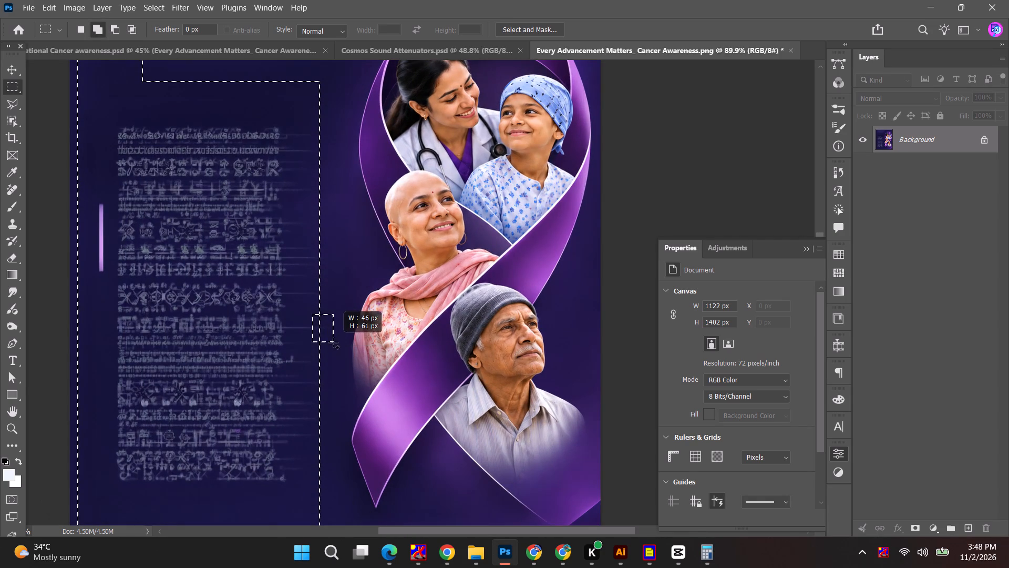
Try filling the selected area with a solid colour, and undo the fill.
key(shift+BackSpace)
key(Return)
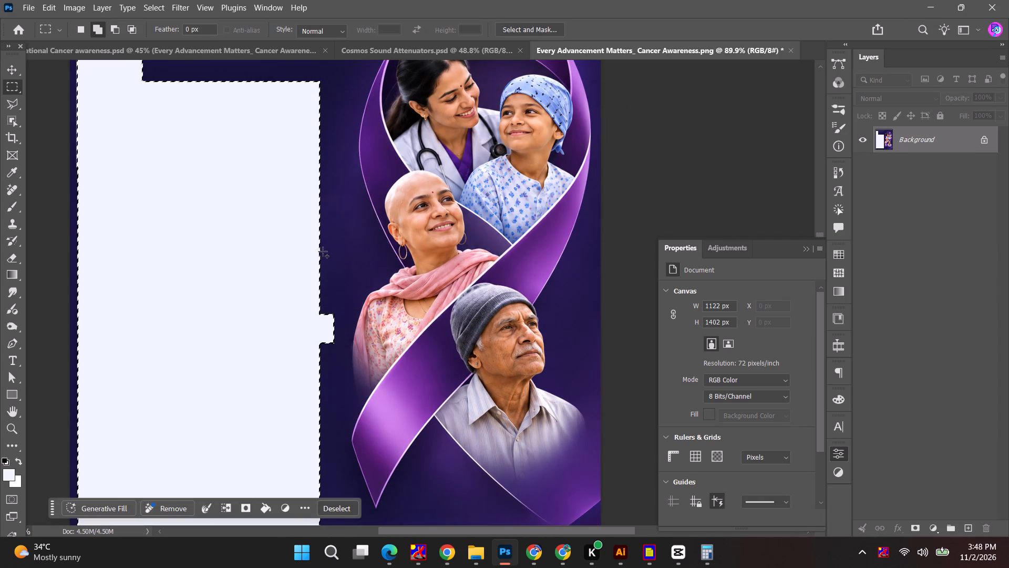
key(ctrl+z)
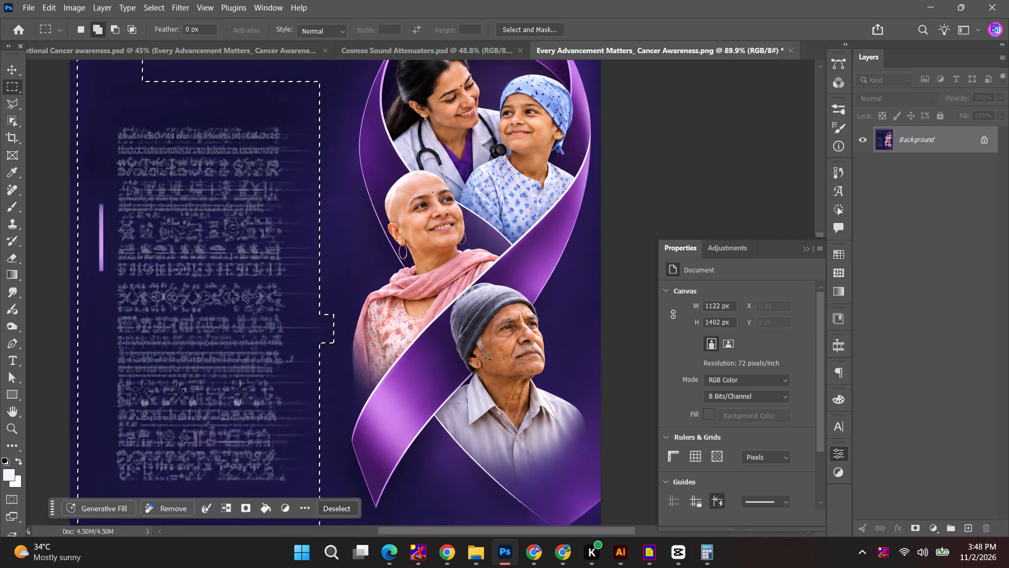
Run Generative Fill on the selected text remnants with the prompt "remove".
click(107, 506)
key(r)
key(e)
key(comma)
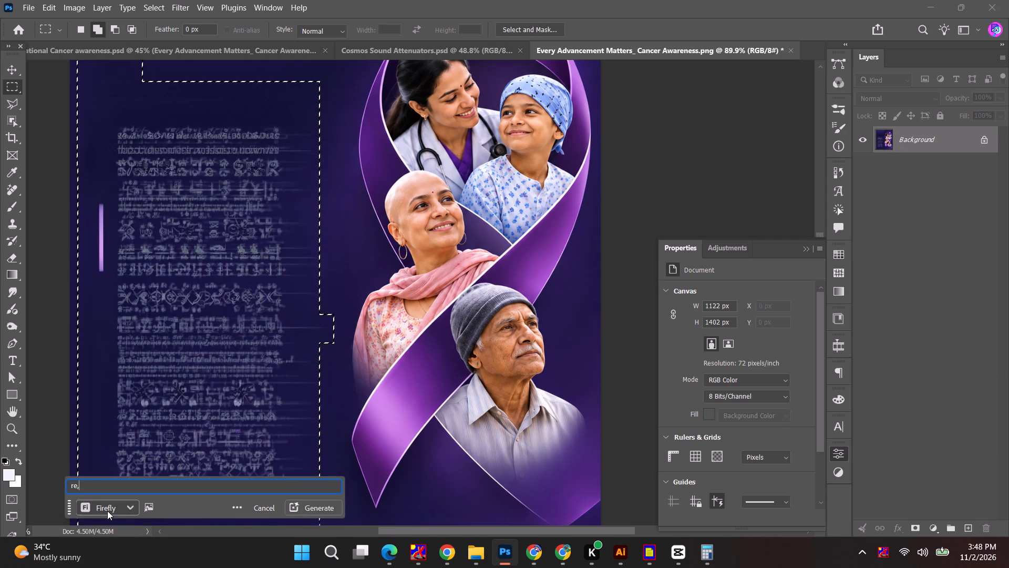
key(BackSpace)
text(move)
key(Return)
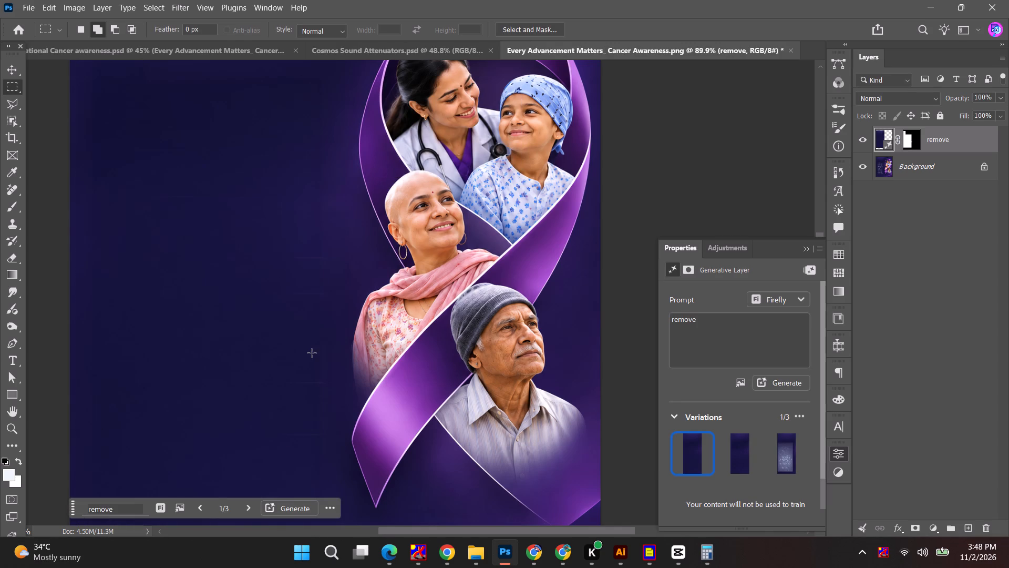
Select the tall narrow strip between the cleaned area and the ribbon, and run Generative Fill with the prompt "remove".
alt+scroll(312, 353, down, 5)
drag(326, 214, 283, 436)
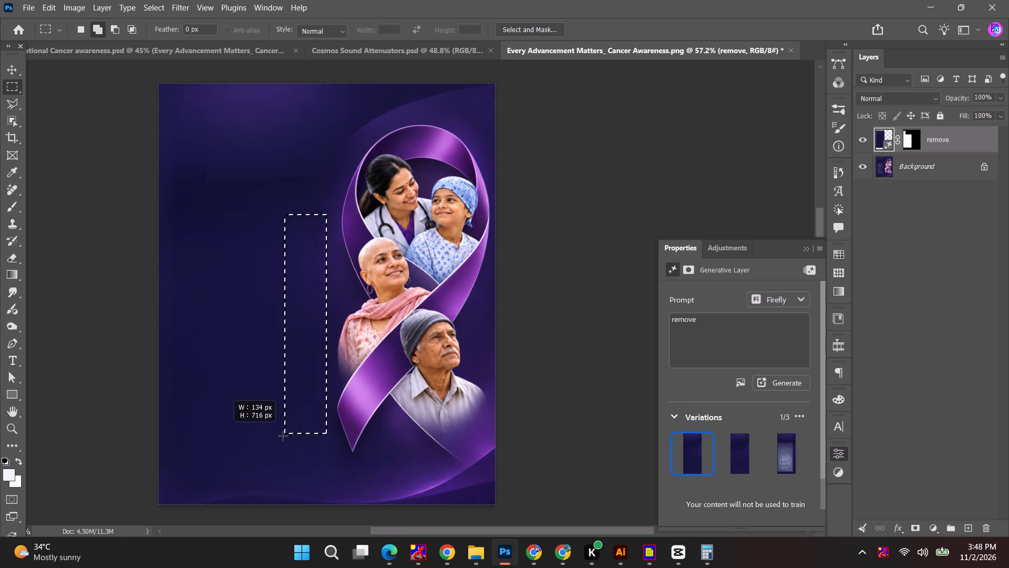
drag(283, 436, 277, 458)
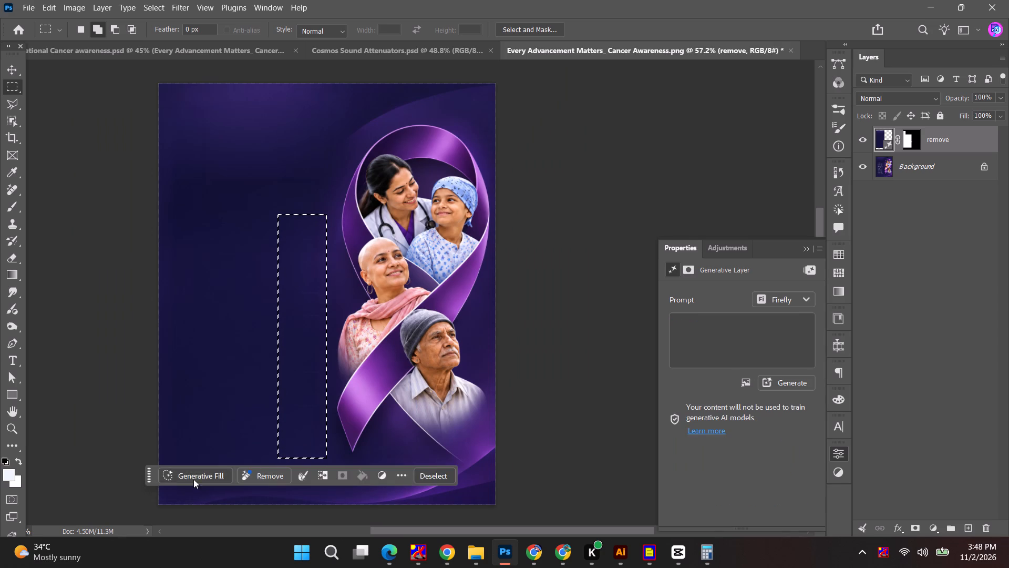
click(197, 474)
text(re)
text(move)
key(Return)
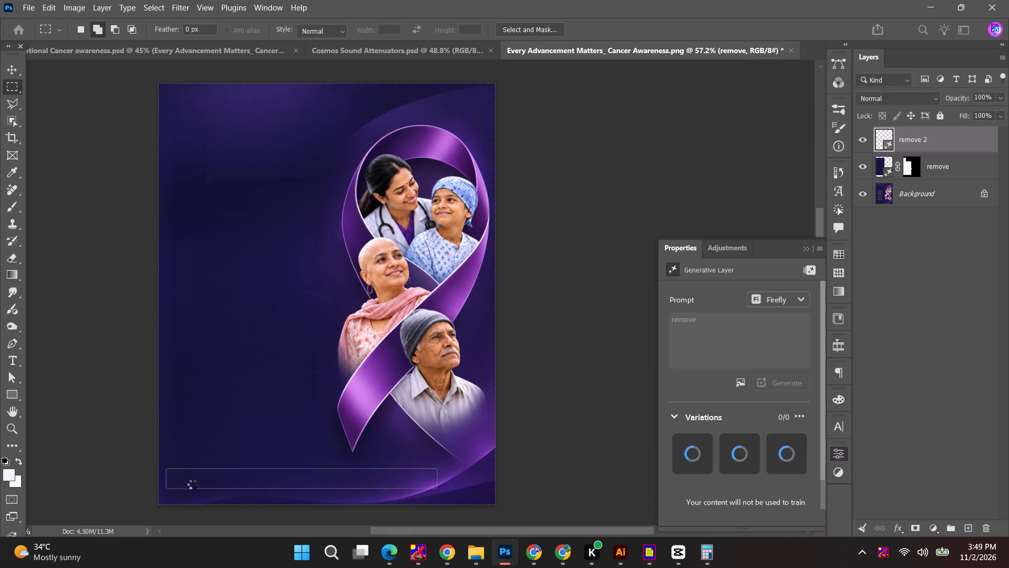
Merge the "remove 2" and "remove" layers into the Background layer.
ctrl+click(948, 173)
ctrl+click(937, 204)
key(ctrl+e)
Save the cleaned poster contents and close that document to return to the National Cancer awareness file.
key(ctrl+s)
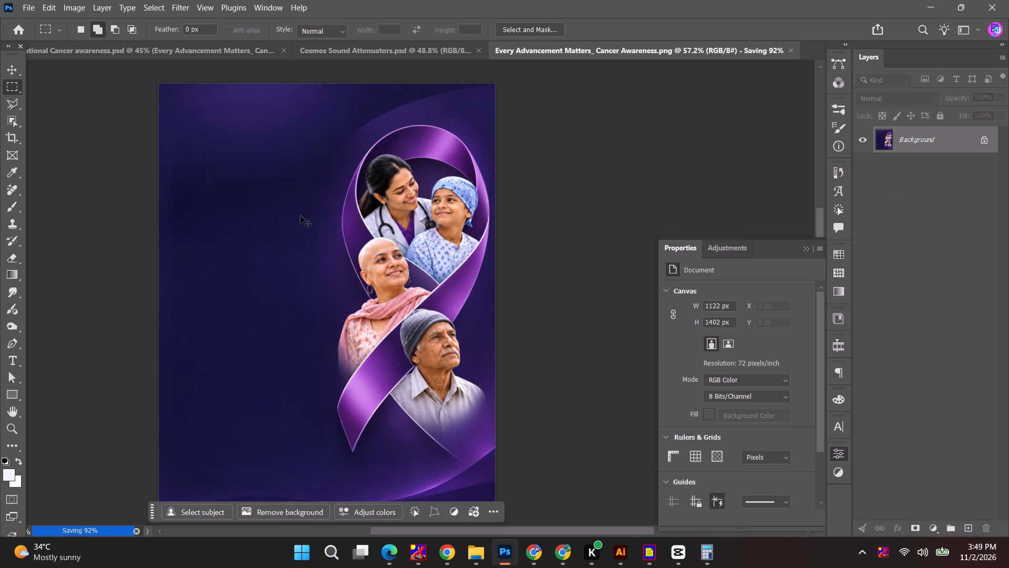
alt+scroll(301, 216, down, 6)
key(ctrl+s)
key(ctrl+w)
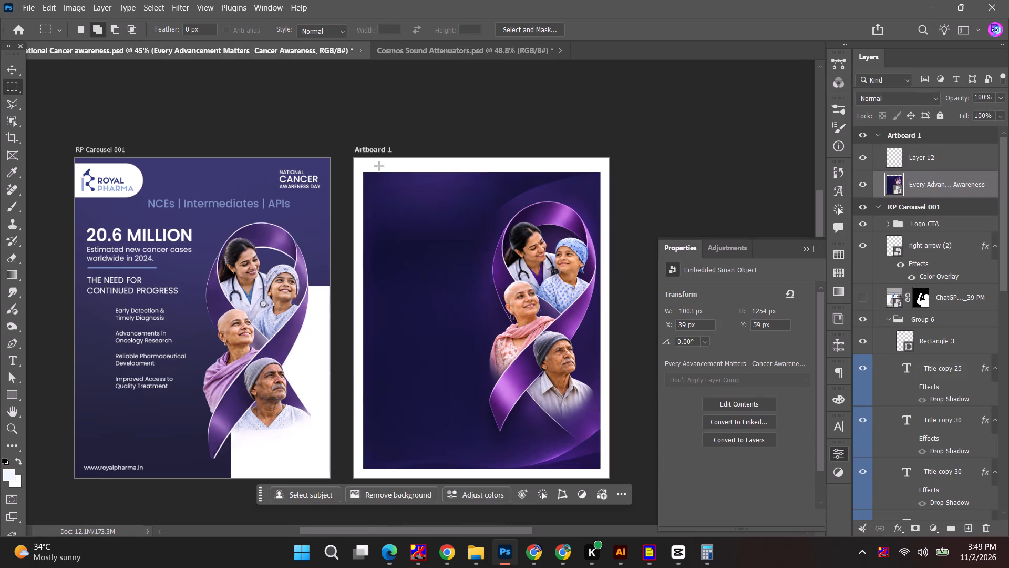
Select the whole of Artboard 1 and subtract the poster's interior from the selection, keeping the white margin around it selected.
drag(351, 155, 625, 486)
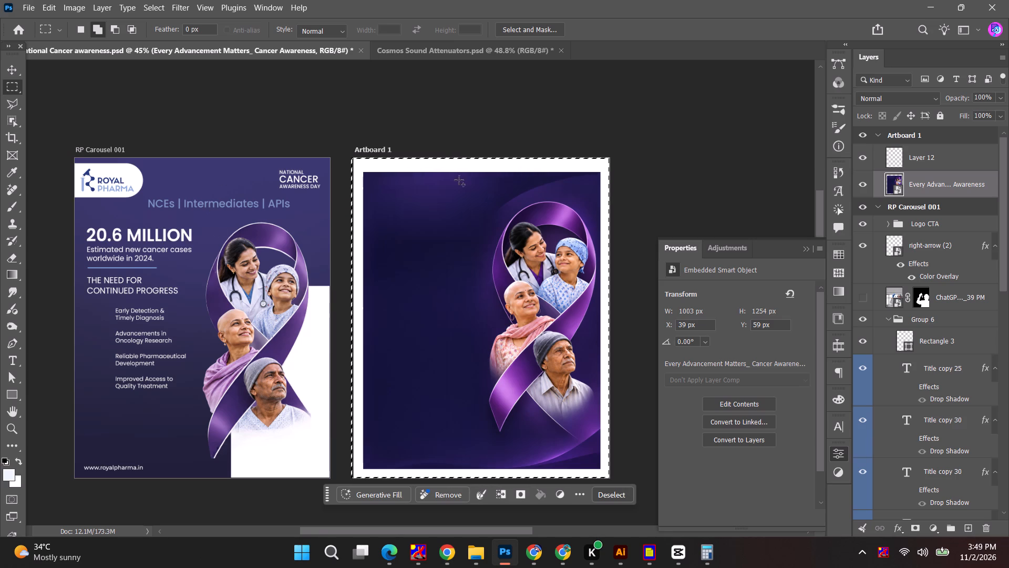
click(116, 27)
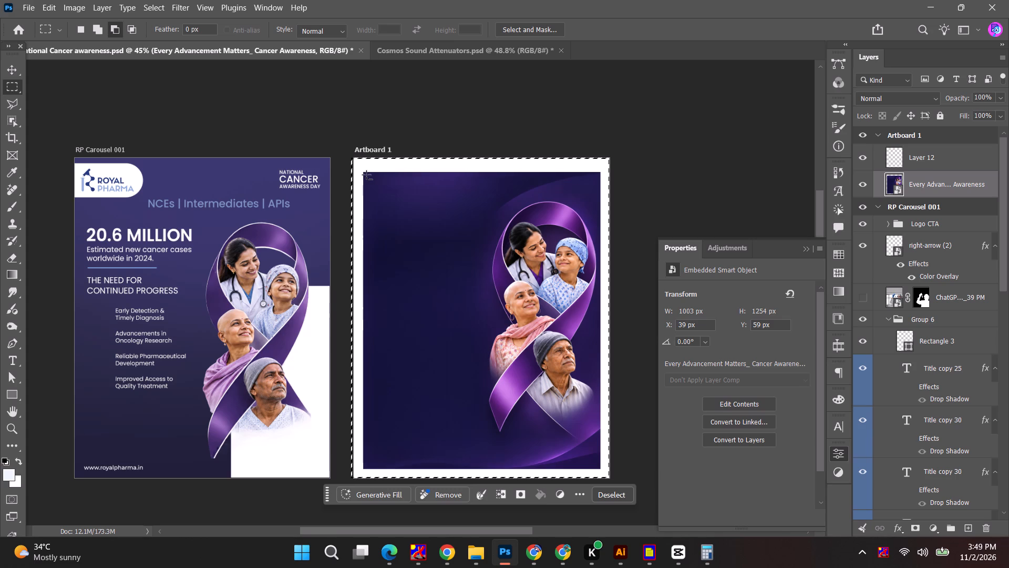
drag(366, 175, 587, 459)
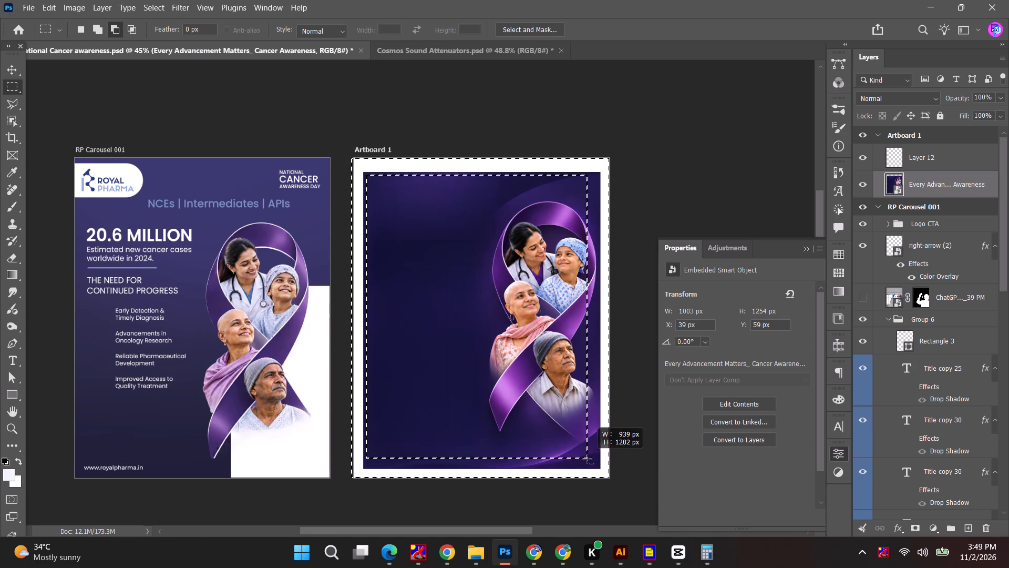
drag(587, 459, 599, 468)
Extend the margin selection to overlap slightly onto the poster's bottom edge, including its lower-right corner.
alt+scroll(392, 468, up, 4)
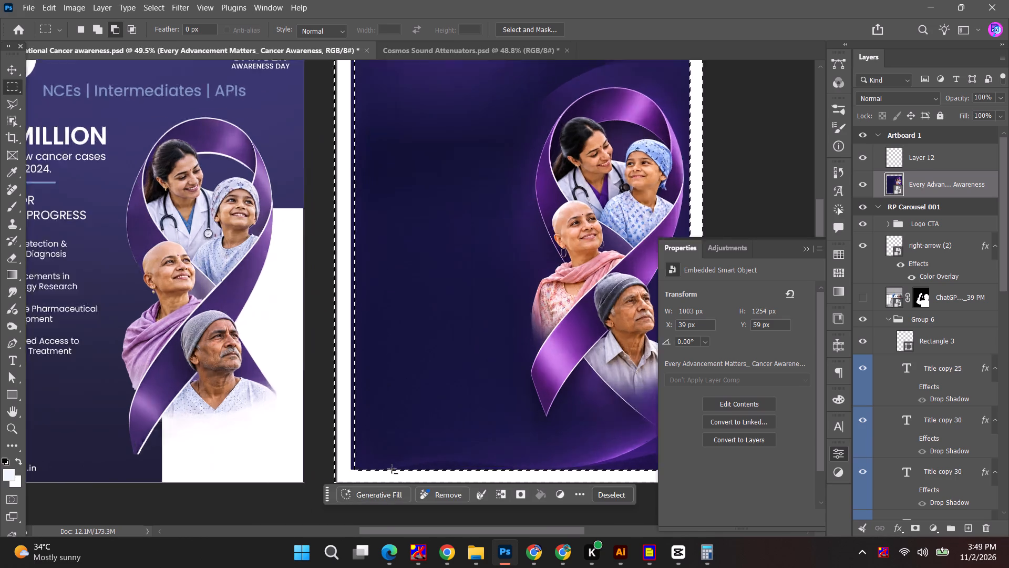
alt+scroll(392, 469, up, 7)
key(space)
drag(417, 413, 353, 339)
key(space)
key(space)
drag(339, 261, 235, 188)
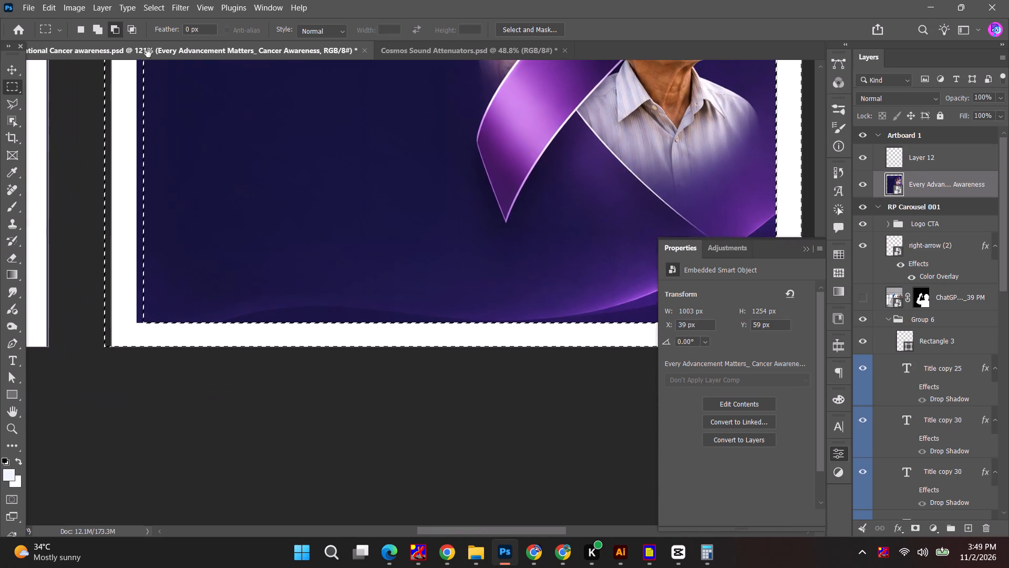
click(99, 27)
drag(126, 312, 473, 344)
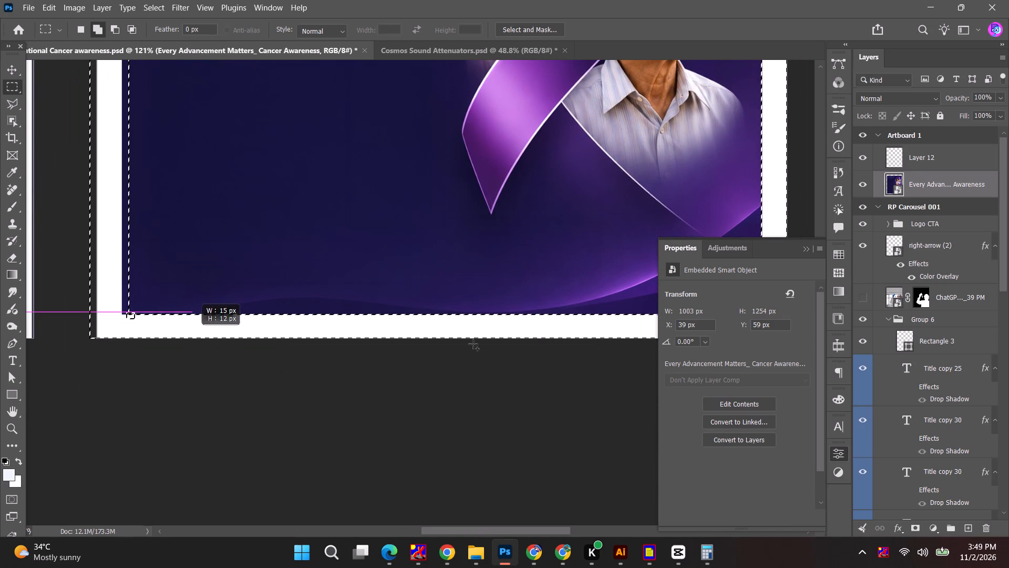
drag(473, 344, 744, 333)
click(804, 248)
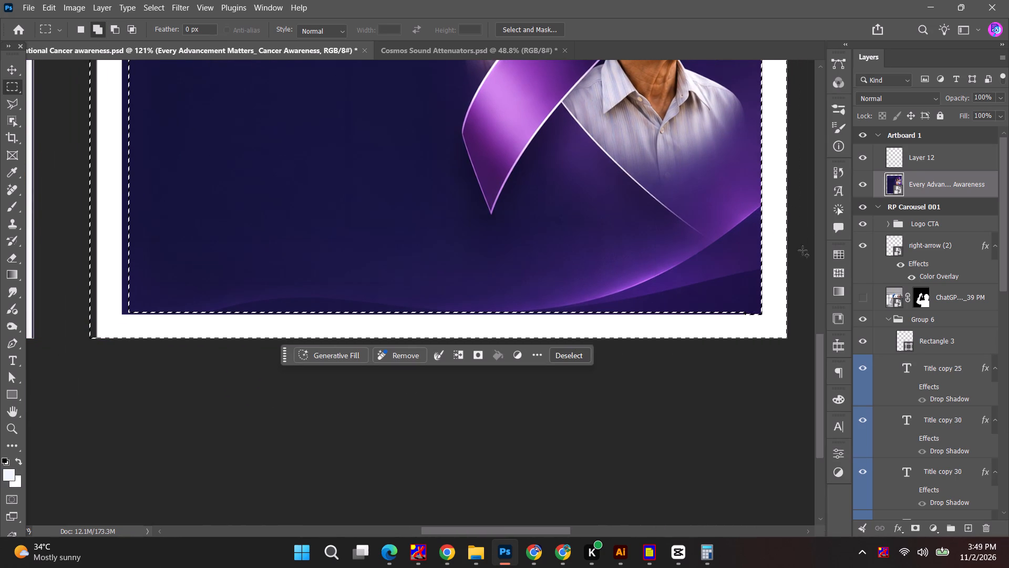
drag(771, 310, 719, 329)
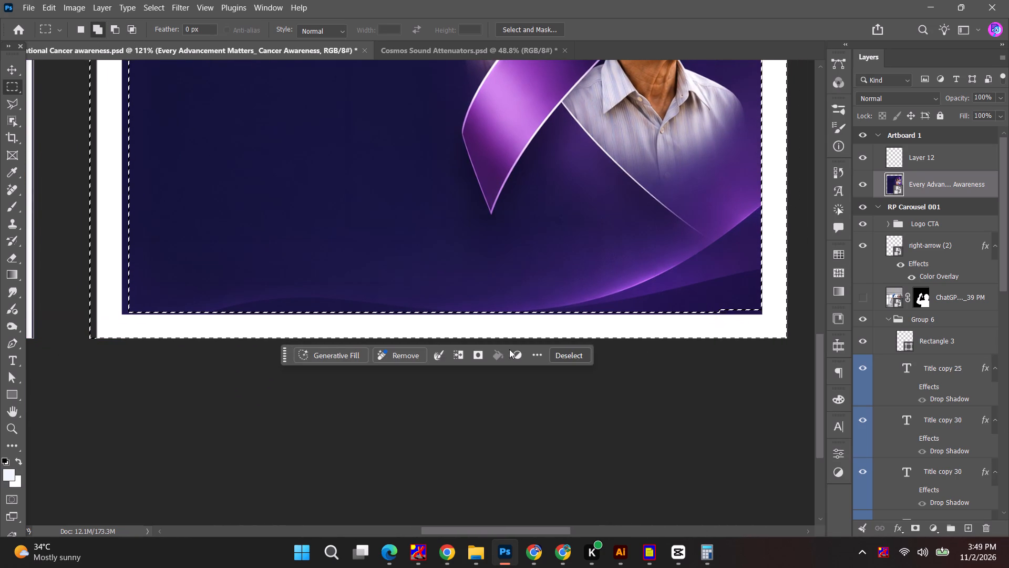
Hide the RP Carousel 001 artboard and run Generative Fill on the selected margin of Artboard 1 with an empty prompt.
alt+scroll(326, 347, down, 3)
click(329, 354)
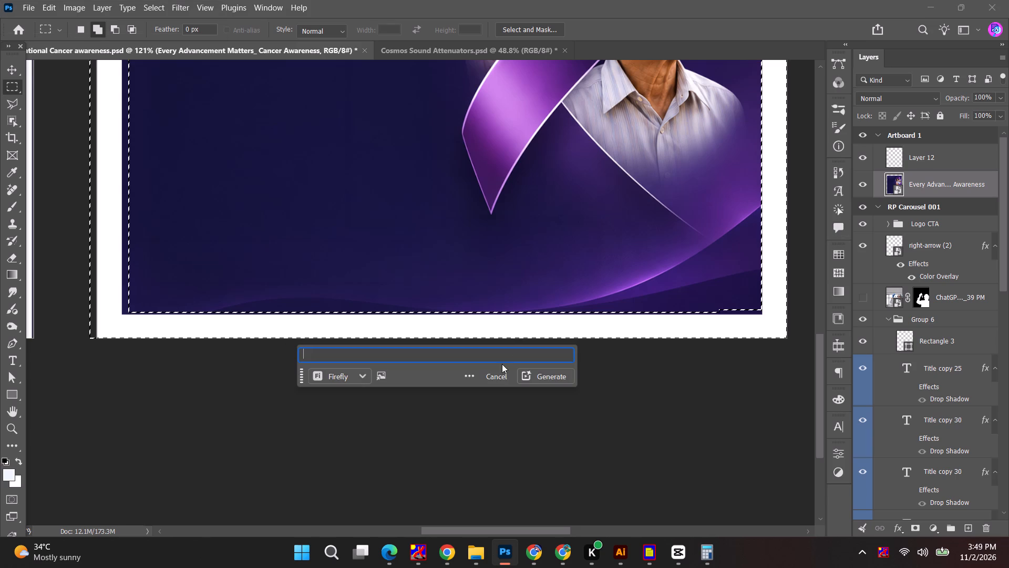
click(863, 207)
click(552, 377)
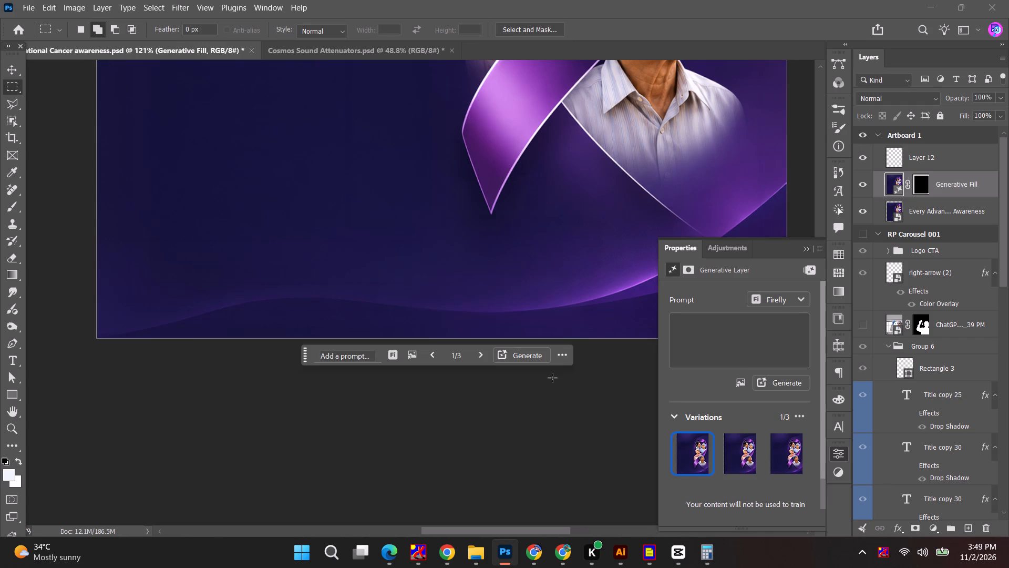
Select a strip about 300 px wide over Artboard 1's left edge, add one along its top edge, and open Generative Fill.
scroll(440, 124, down, 20)
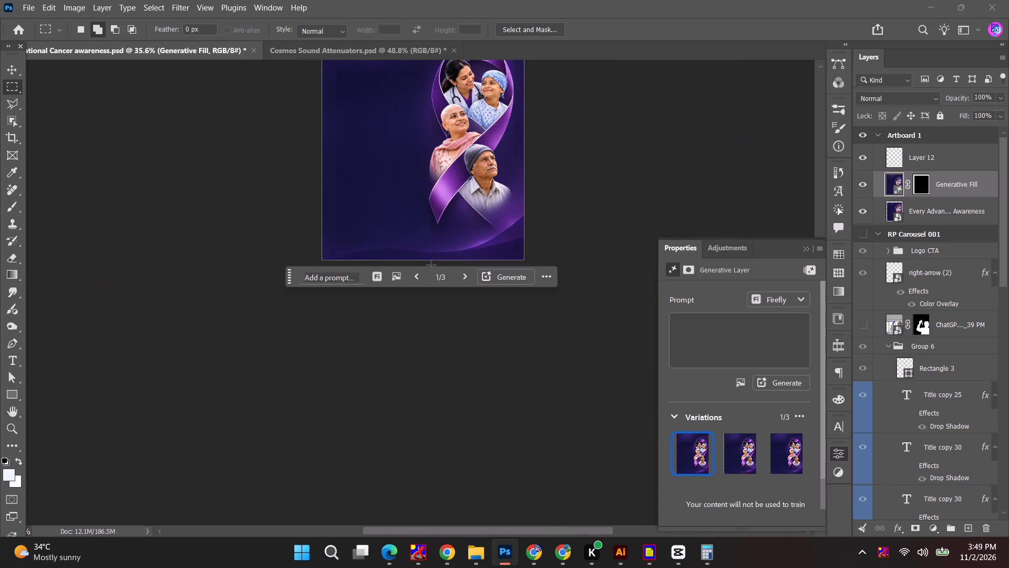
key(space)
drag(421, 211, 410, 310)
alt+scroll(341, 148, up, 5)
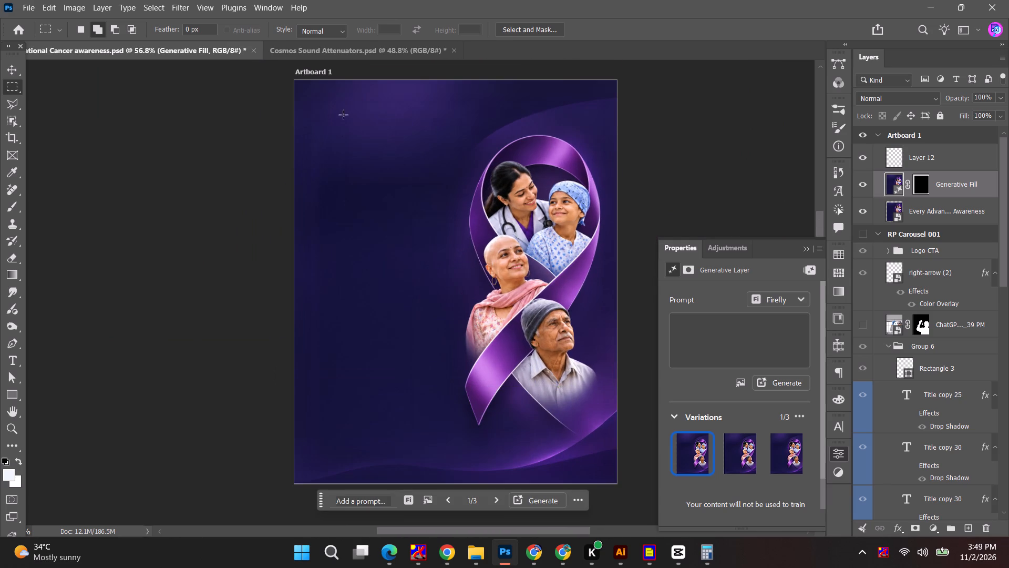
drag(335, 79, 245, 454)
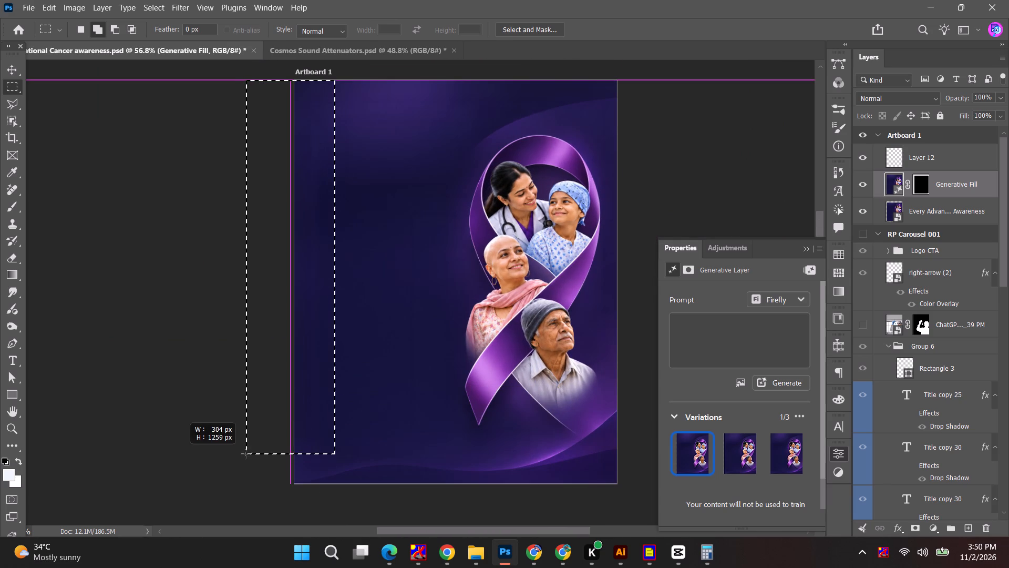
drag(245, 454, 248, 463)
key(space)
drag(343, 310, 328, 383)
drag(300, 231, 469, 177)
click(248, 174)
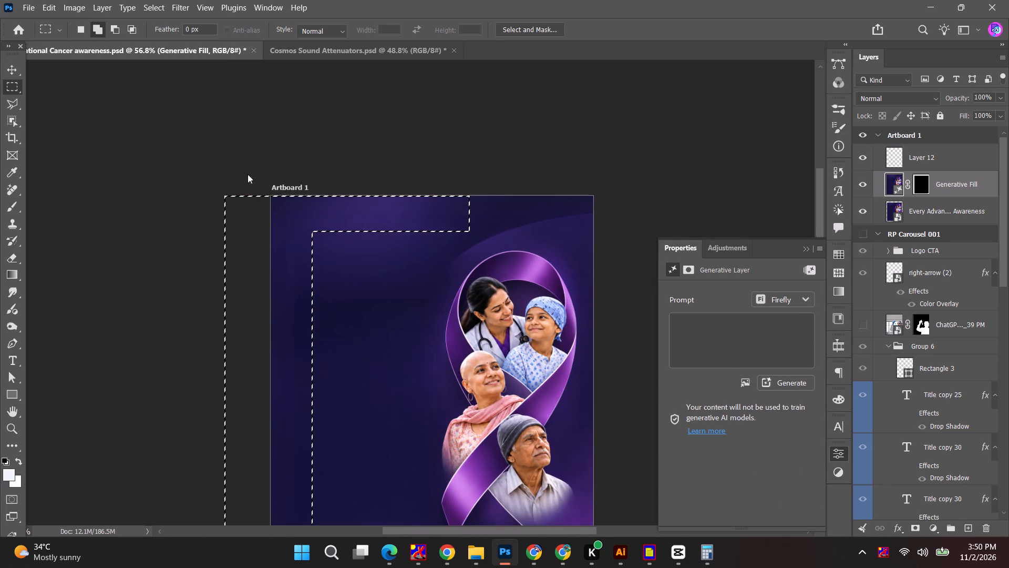
Combine the Generative Fill layer and the poster layer of Artboard 1 into one smart object.
ctrl+click(934, 215)
right_click(935, 210)
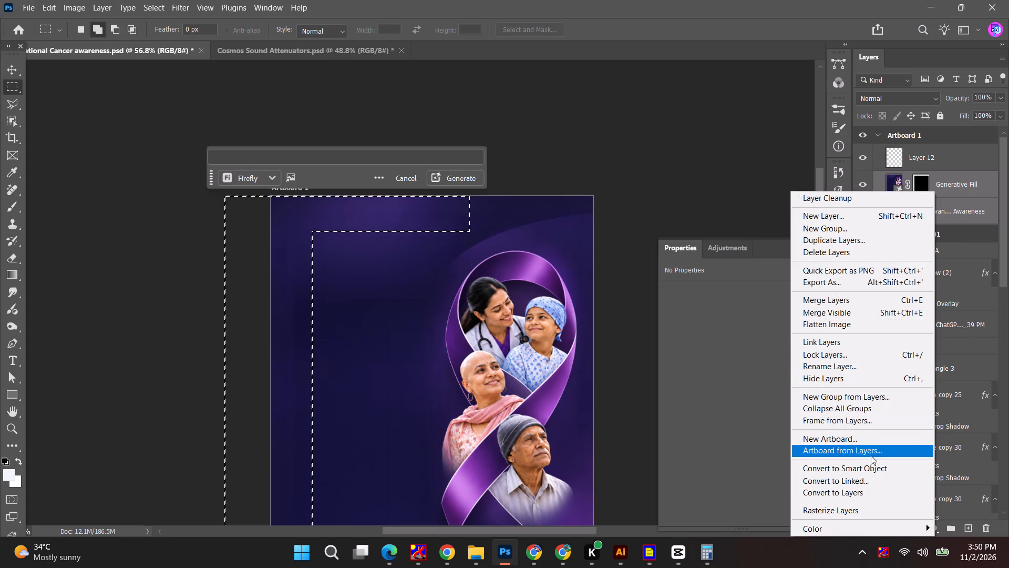
click(863, 464)
Run Generative Fill on the selected left and top strips with an empty prompt, and save the document.
click(447, 186)
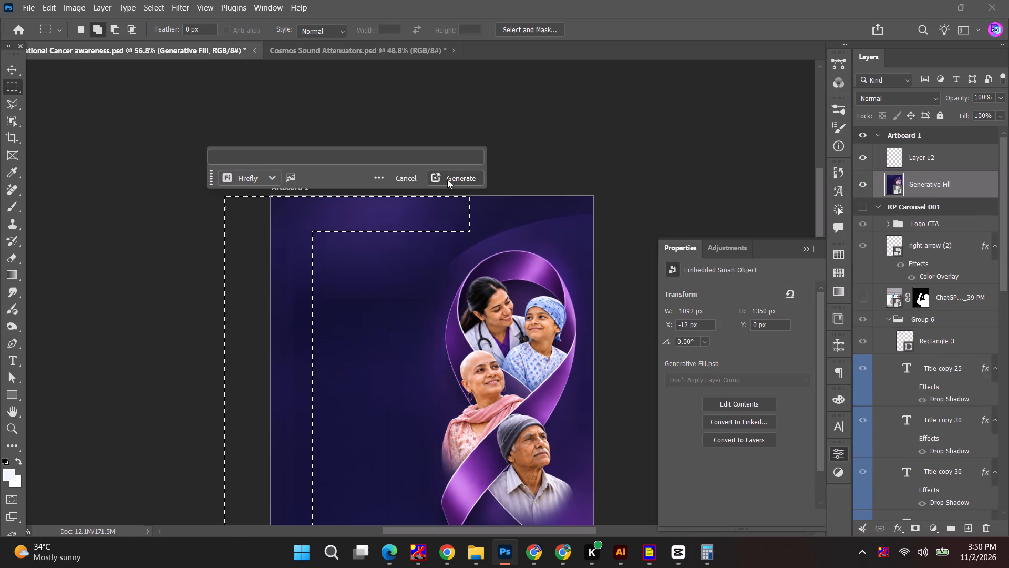
click(447, 178)
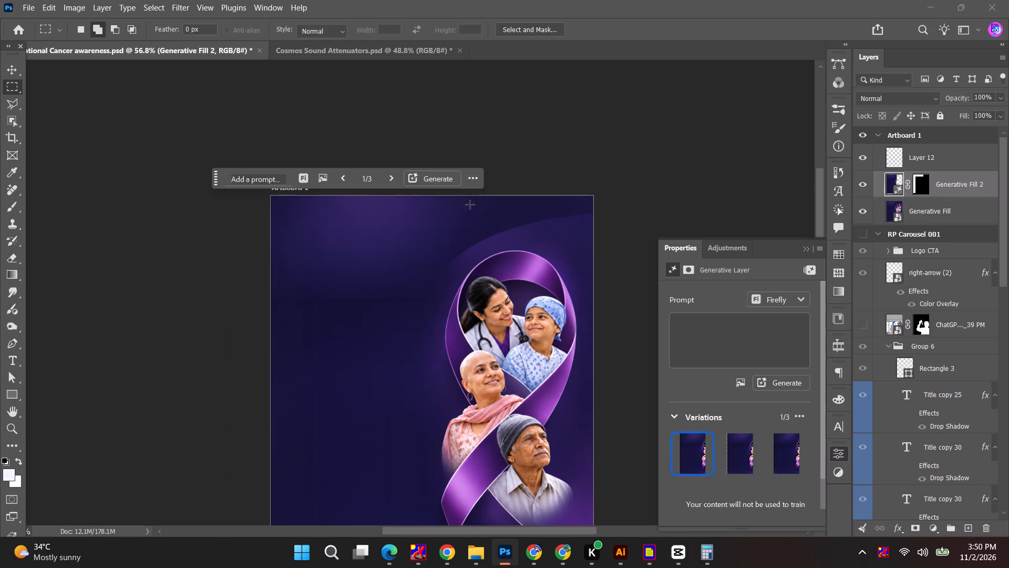
alt+scroll(422, 352, down, 7)
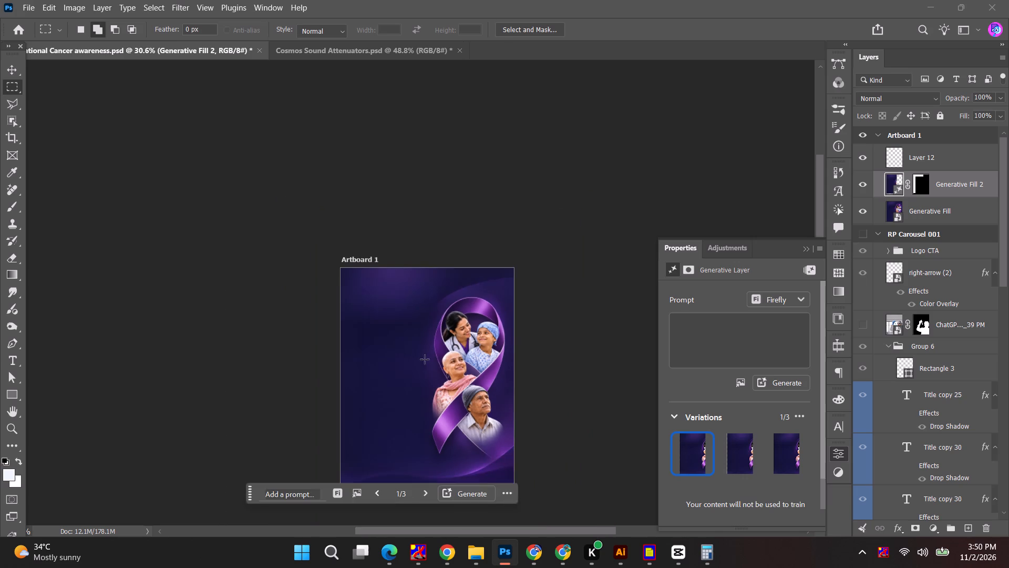
key(space)
drag(424, 387, 416, 307)
key(ctrl+s)
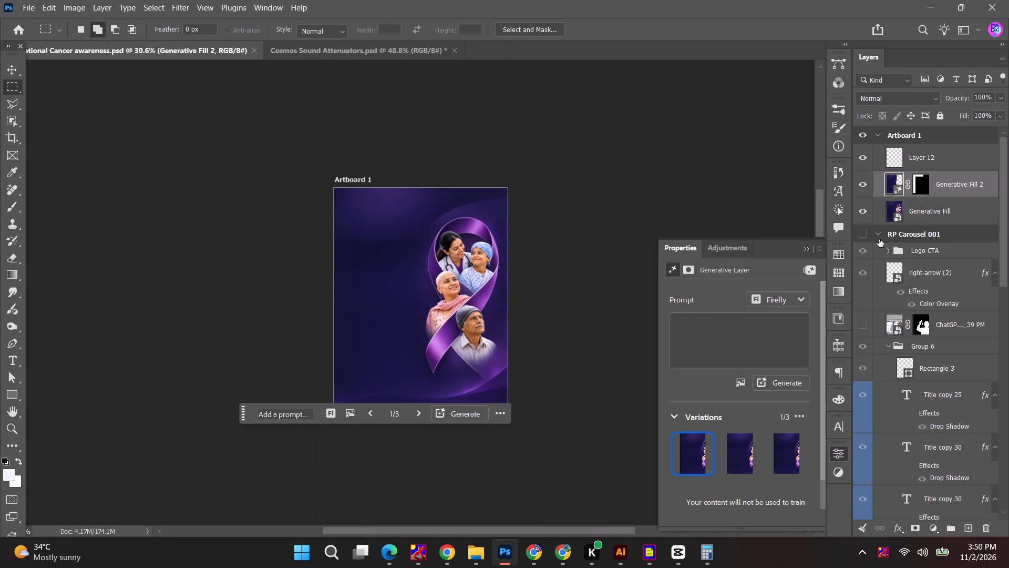
Show the RP Carousel 001 artboard again and combine Generative Fill 2 and Generative Fill into one smart object.
click(857, 235)
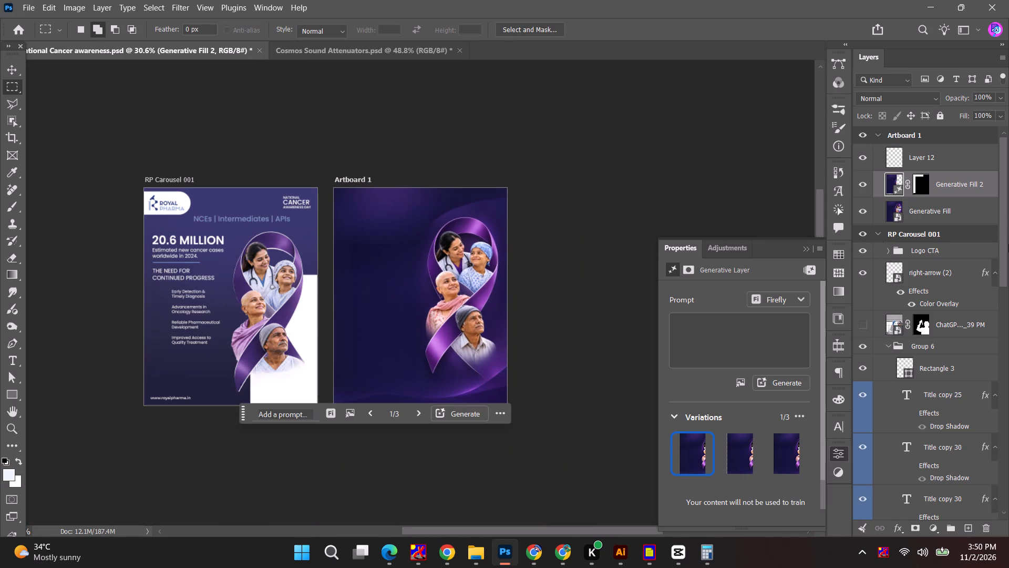
ctrl+click(942, 209)
right_click(942, 209)
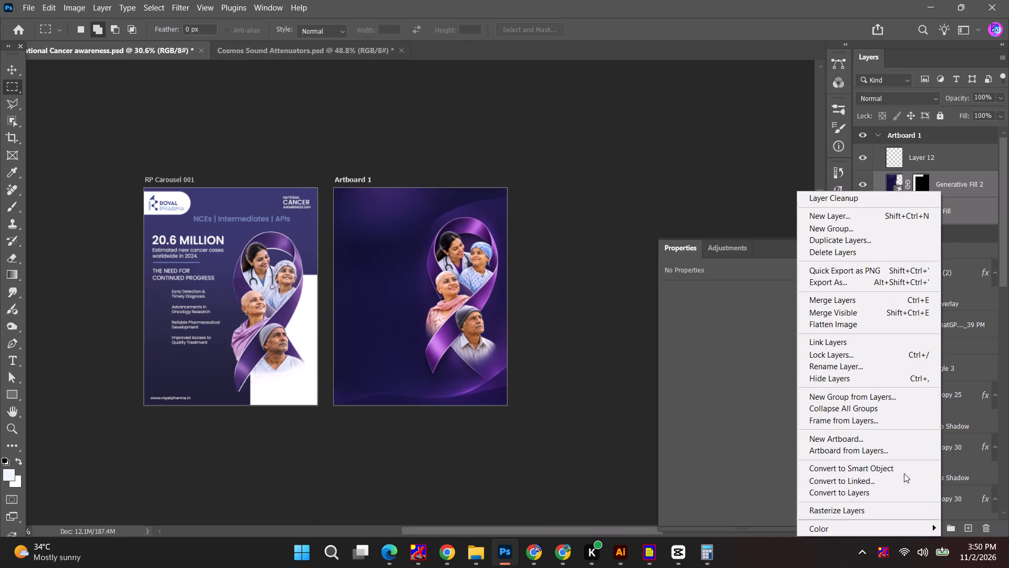
click(890, 468)
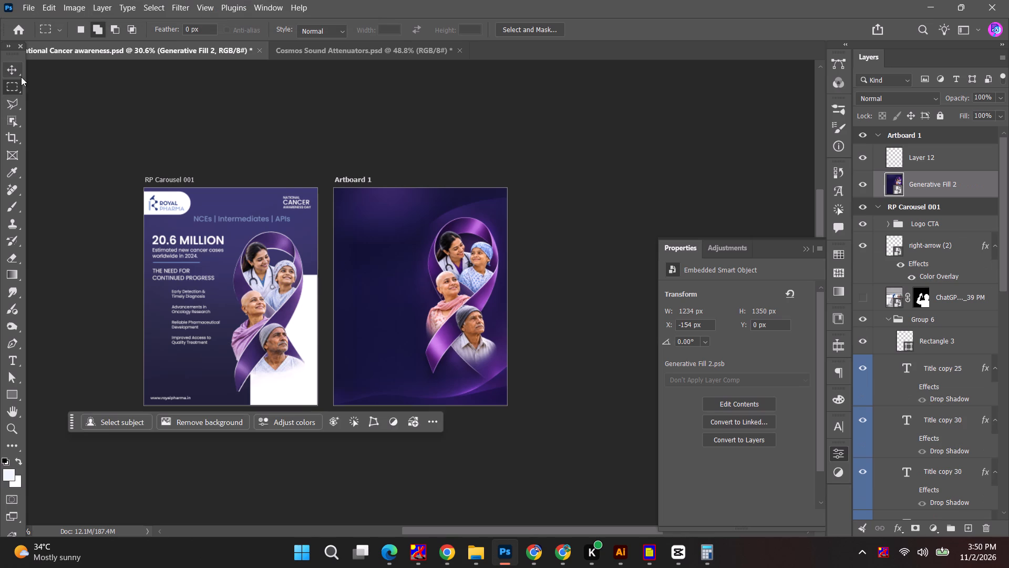
Delete the ribbon image with the people from the RP Carousel 001 artboard.
click(21, 70)
click(295, 74)
alt+scroll(289, 199, up, 5)
click(477, 263)
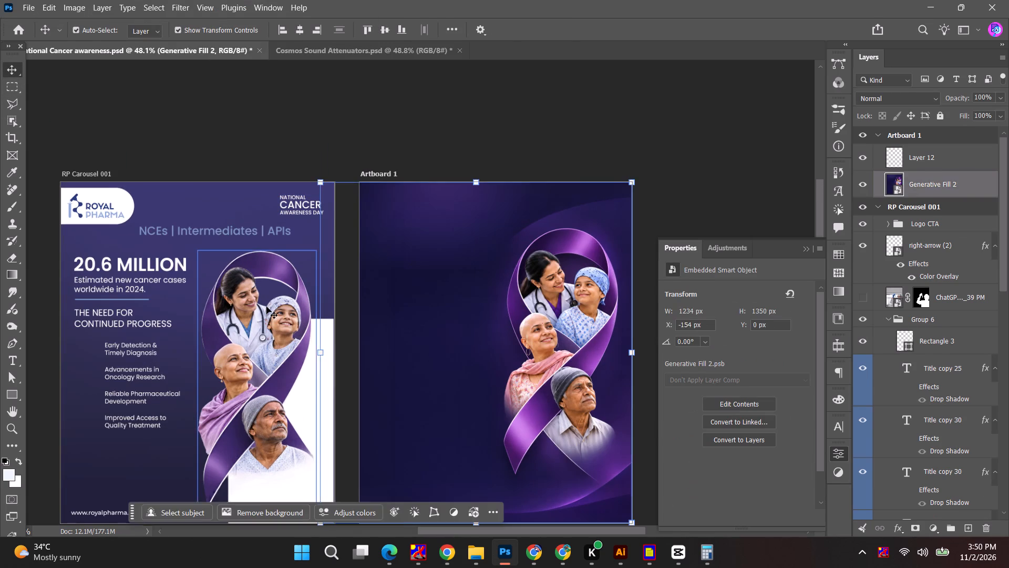
click(266, 307)
key(BackSpace)
Add a Hue/Saturation adjustment above Artboard 1's poster background with lightness +5 and saturation -9.
click(424, 317)
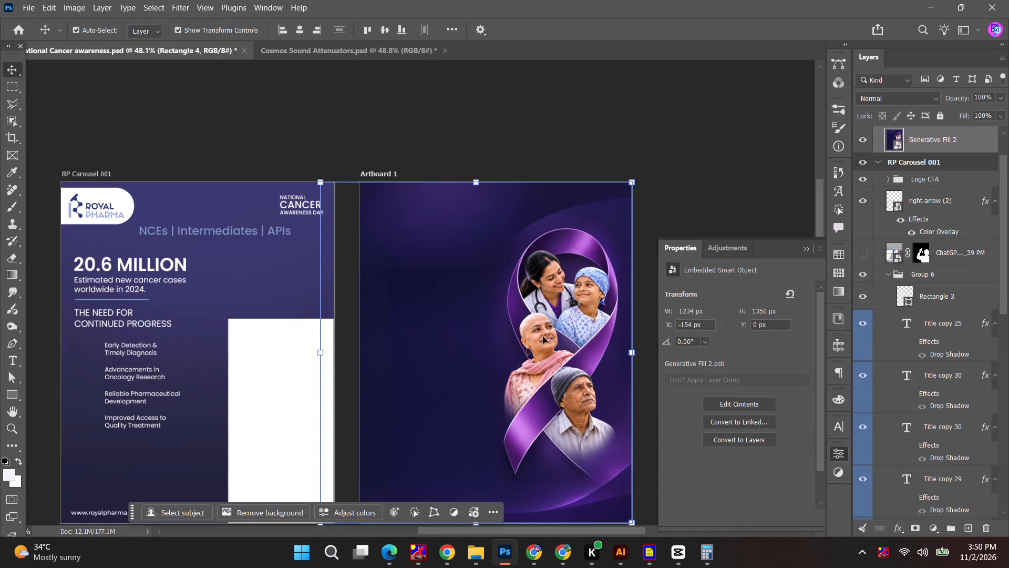
scroll(878, 190, up, 6)
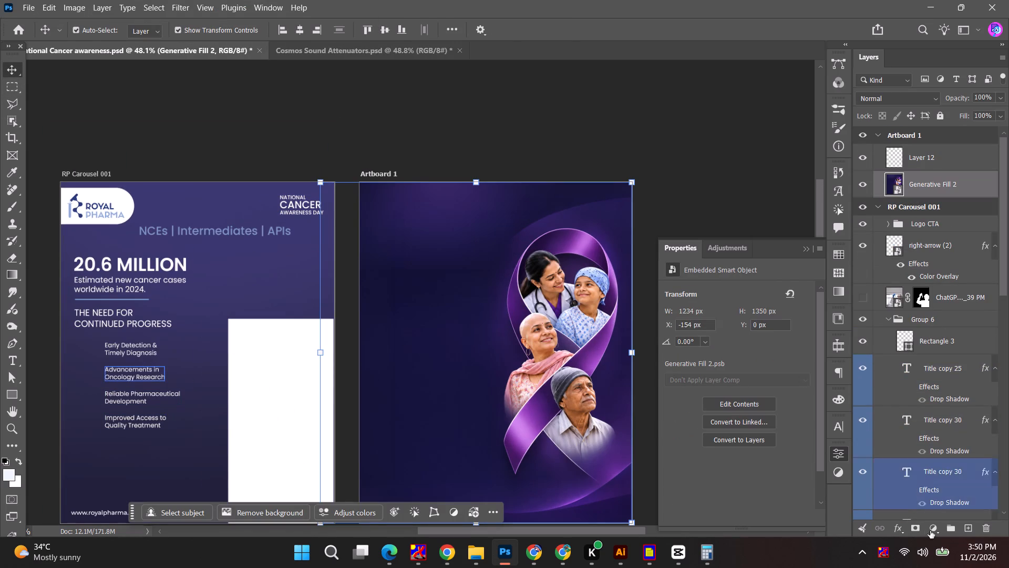
click(933, 530)
key(Escape)
click(351, 510)
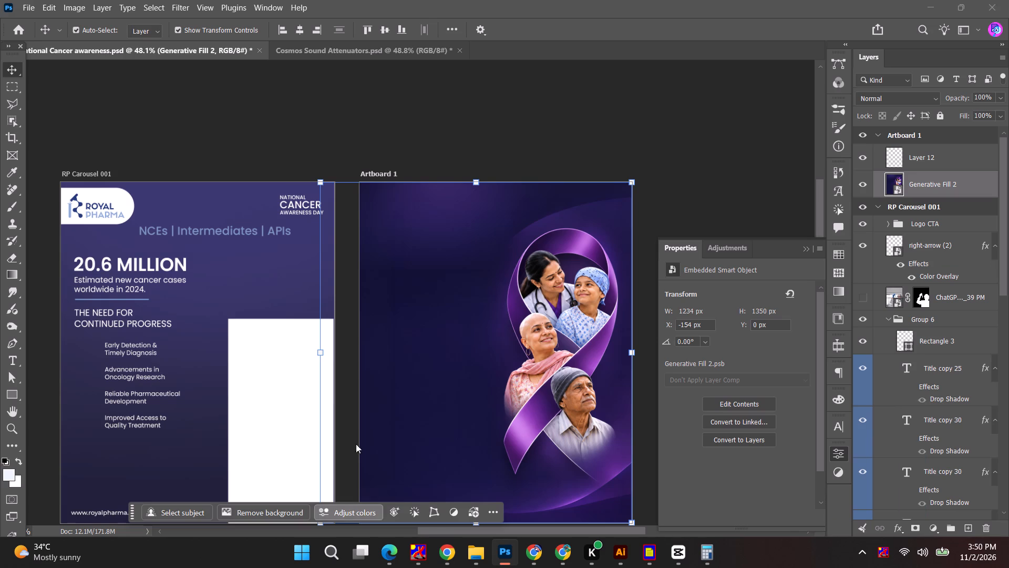
key(space)
key(space)
drag(487, 374, 478, 321)
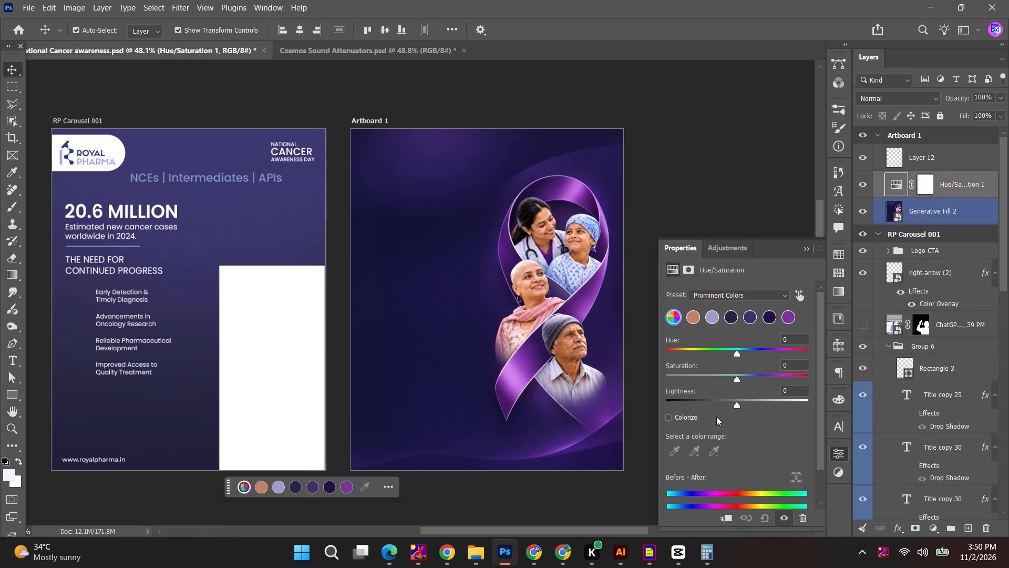
click(740, 404)
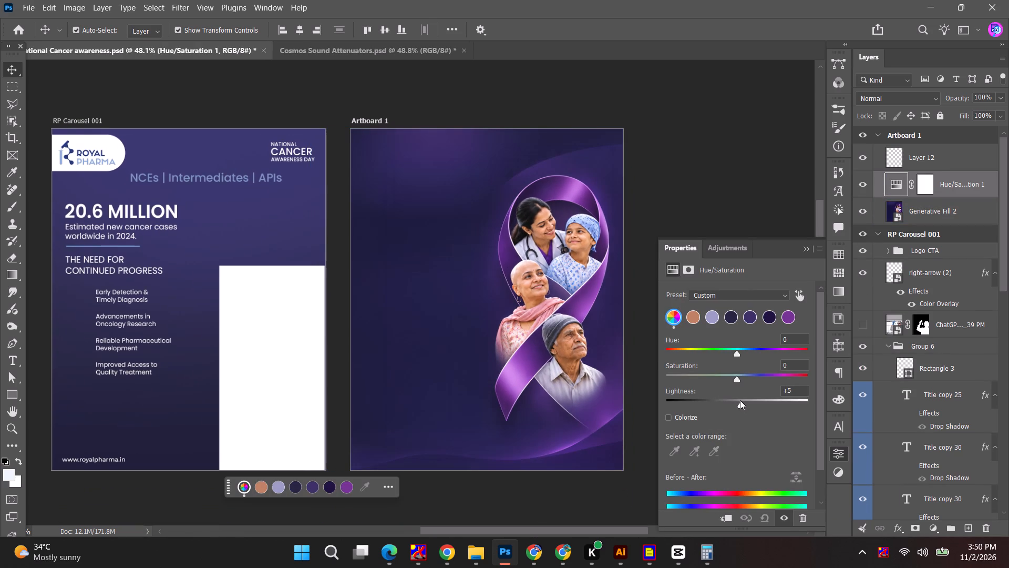
click(735, 377)
Create a new empty layer above the Hue/Saturation adjustment in Artboard 1 and activate the Brush tool.
click(921, 206)
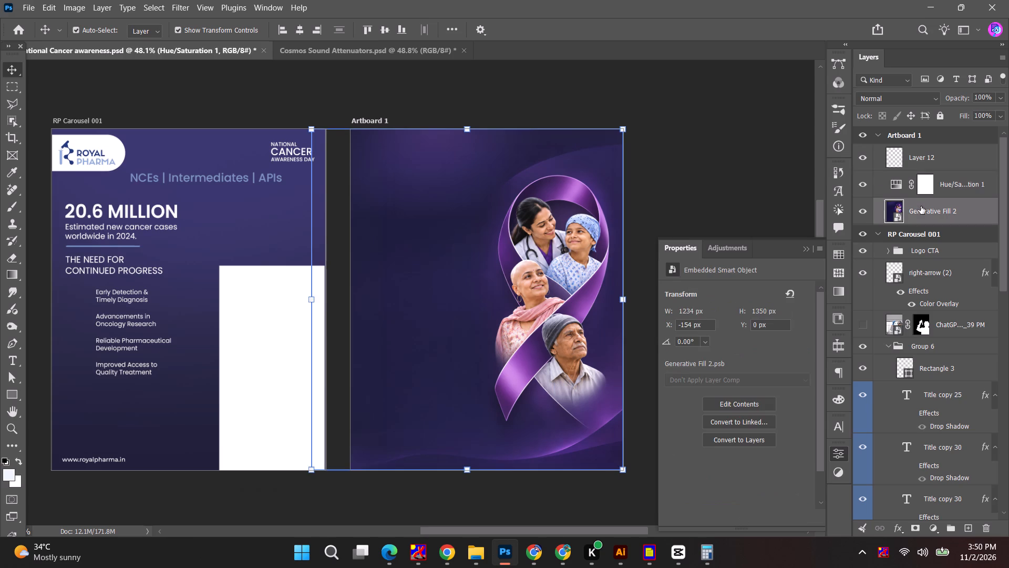
ctrl+click(974, 188)
click(970, 530)
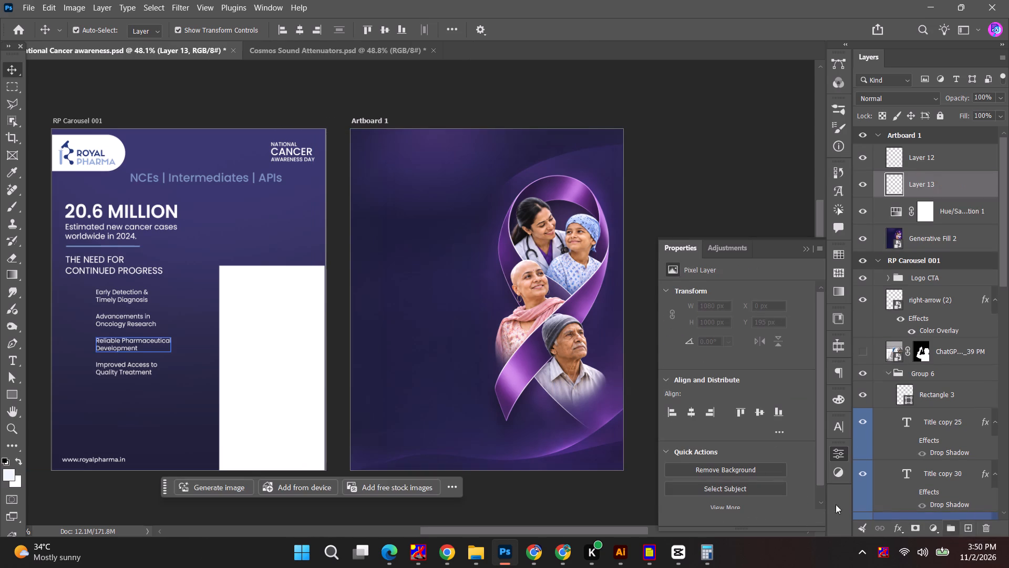
key(b)
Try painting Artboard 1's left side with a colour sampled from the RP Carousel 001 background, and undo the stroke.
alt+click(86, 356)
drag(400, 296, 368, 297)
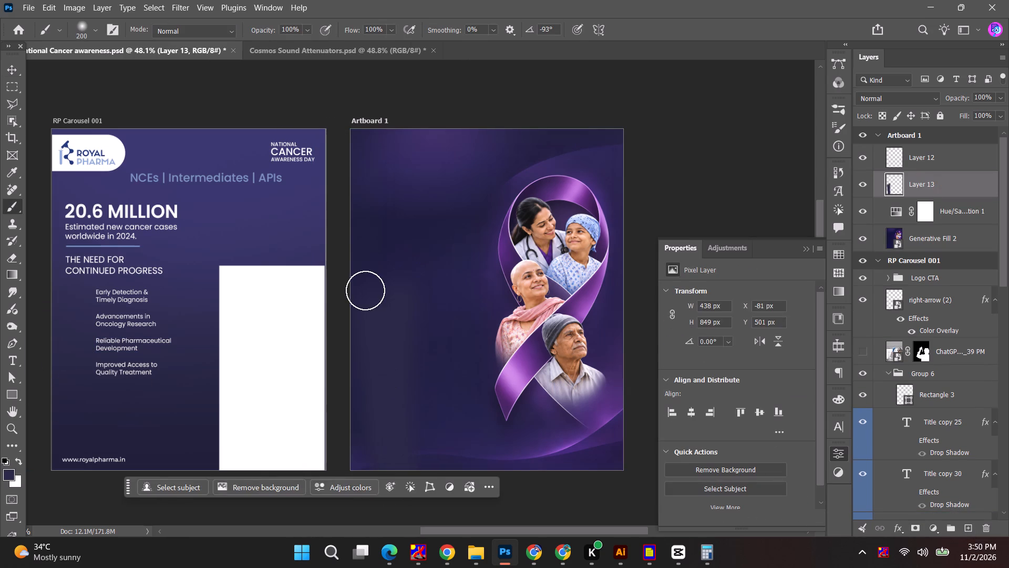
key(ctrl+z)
Sample a darker navy from RP Carousel 001's lower background and paint Artboard 1's lower left area with a 500 px brush.
alt+click(86, 423)
key(bracketright)
key(bracketright)
key(bracketright)
key(bracketright)
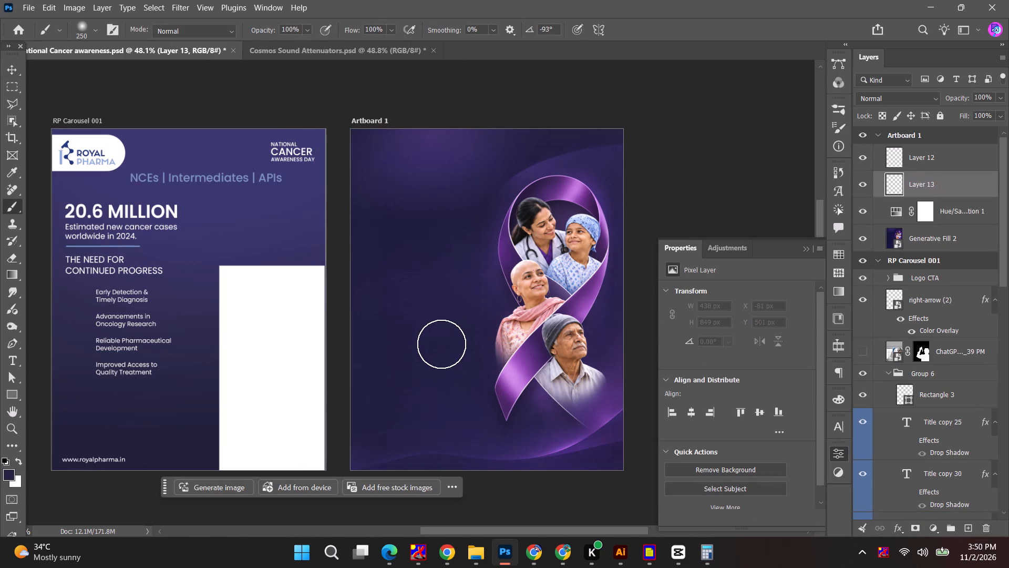
drag(353, 315, 382, 415)
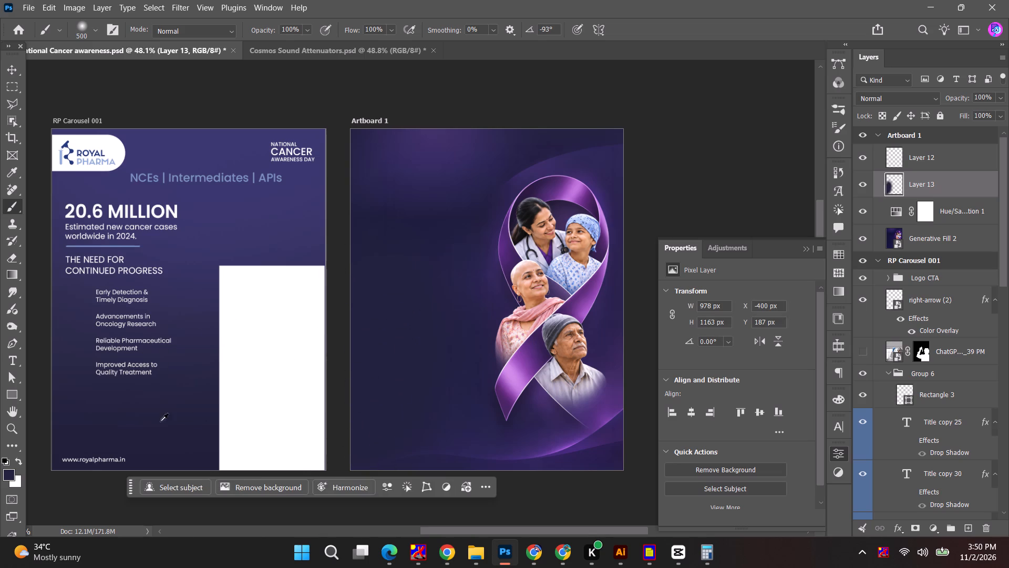
Sample the dark navy near RP Carousel 001's bottom and paint over Artboard 1's left side and the wave along its bottom edge.
alt+click(159, 427)
drag(430, 317, 419, 436)
drag(408, 266, 404, 459)
drag(376, 306, 363, 439)
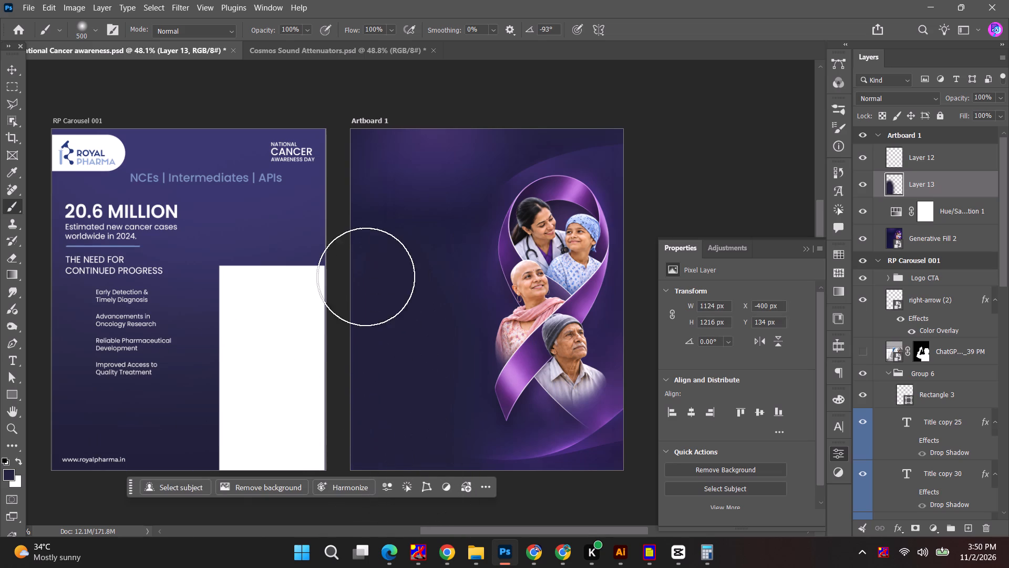
drag(363, 334, 465, 505)
drag(449, 489, 606, 479)
drag(599, 476, 251, 479)
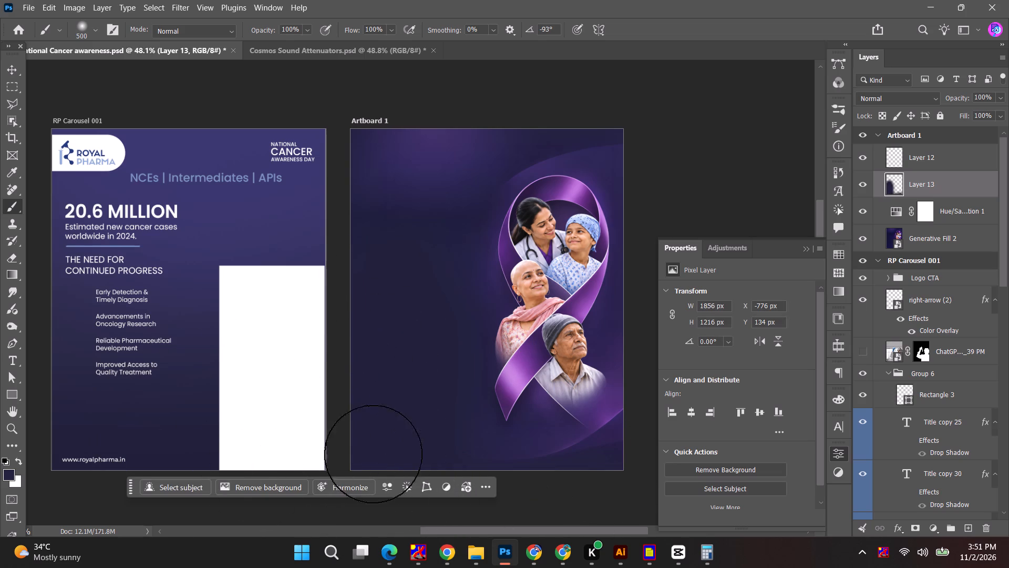
drag(338, 268, 270, 267)
drag(356, 250, 275, 279)
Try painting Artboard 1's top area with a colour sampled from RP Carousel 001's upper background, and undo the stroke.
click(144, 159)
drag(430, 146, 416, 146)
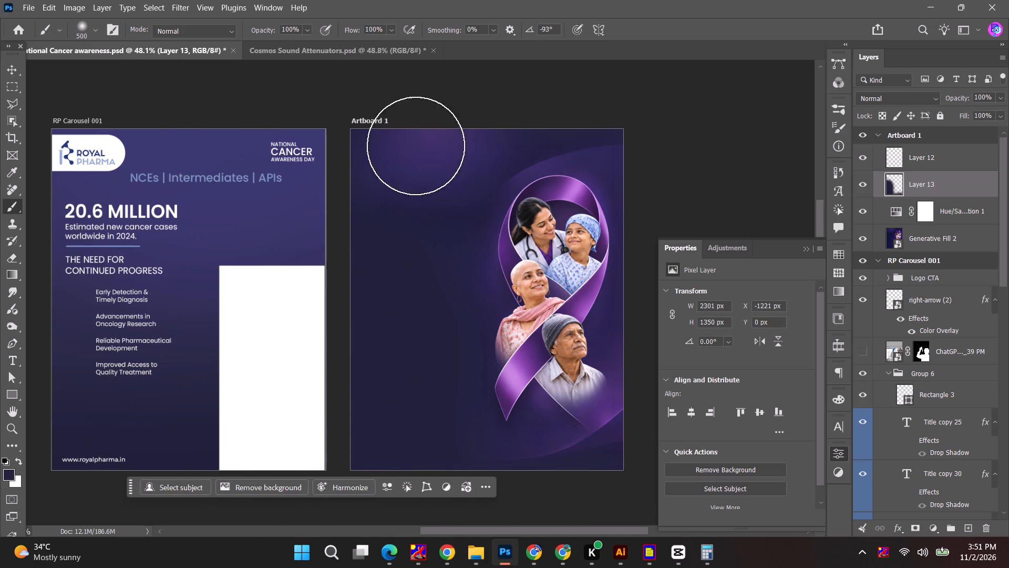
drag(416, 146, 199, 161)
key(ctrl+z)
Sample the lighter indigo from RP Carousel 001's top and paint it across the top and upper left of Artboard 1.
alt+click(200, 145)
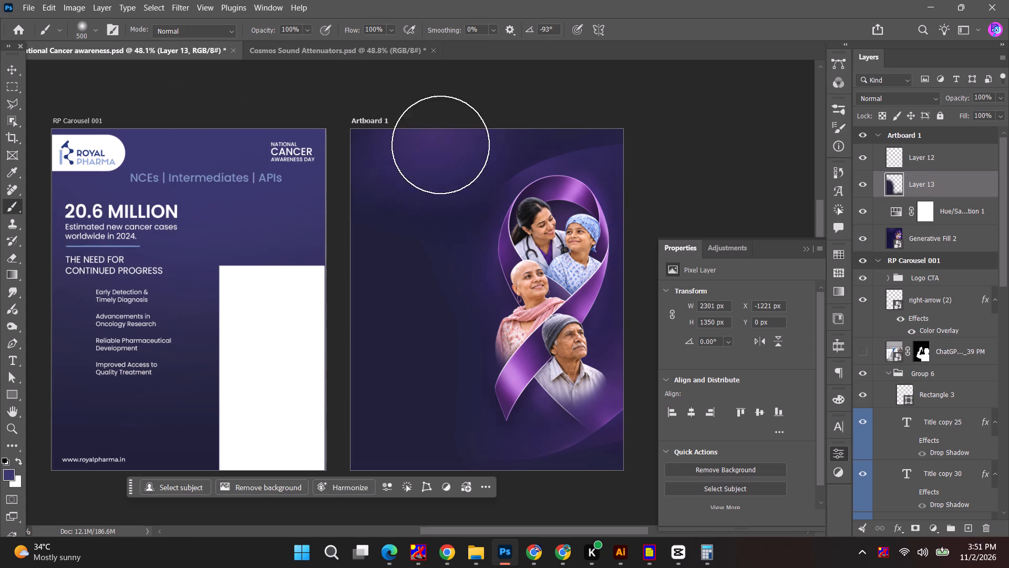
drag(435, 147, 192, 168)
drag(512, 110, 780, 33)
drag(86, 140, 0, 123)
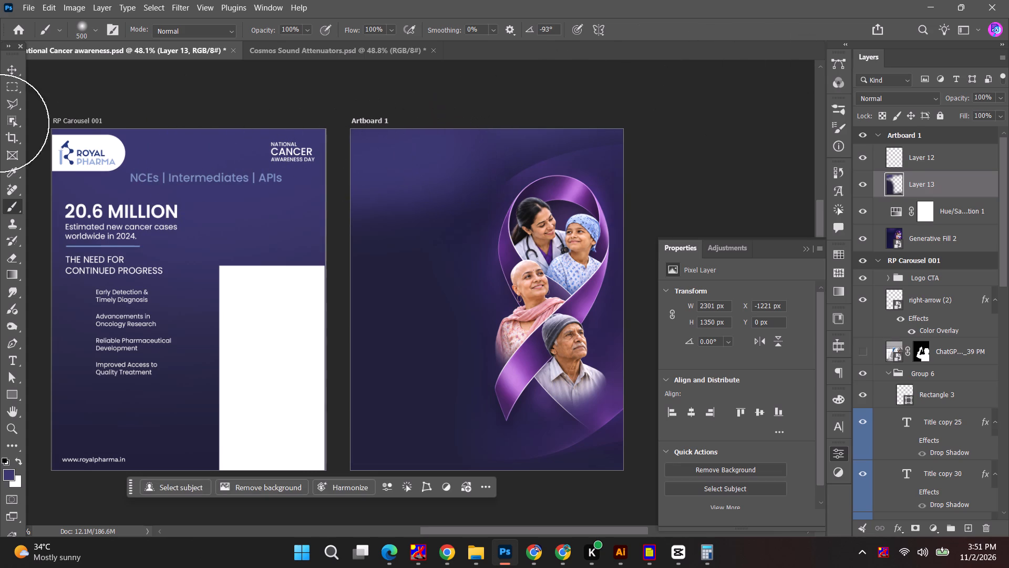
drag(0, 123, 0, 125)
drag(347, 194, 203, 63)
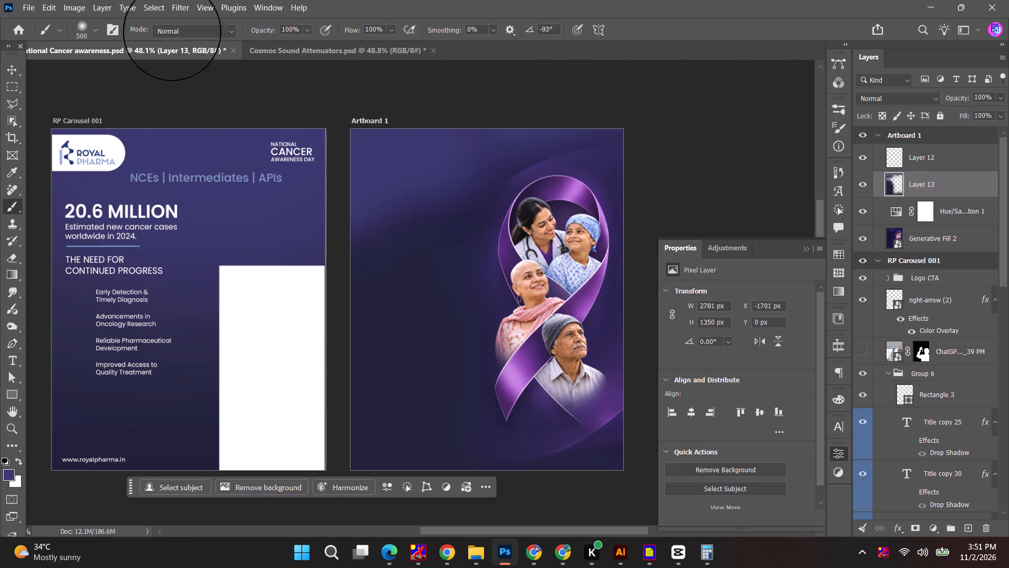
Combine the Generative Fill 2 layer and its Hue/Saturation adjustment into one smart object.
click(953, 240)
ctrl+click(981, 217)
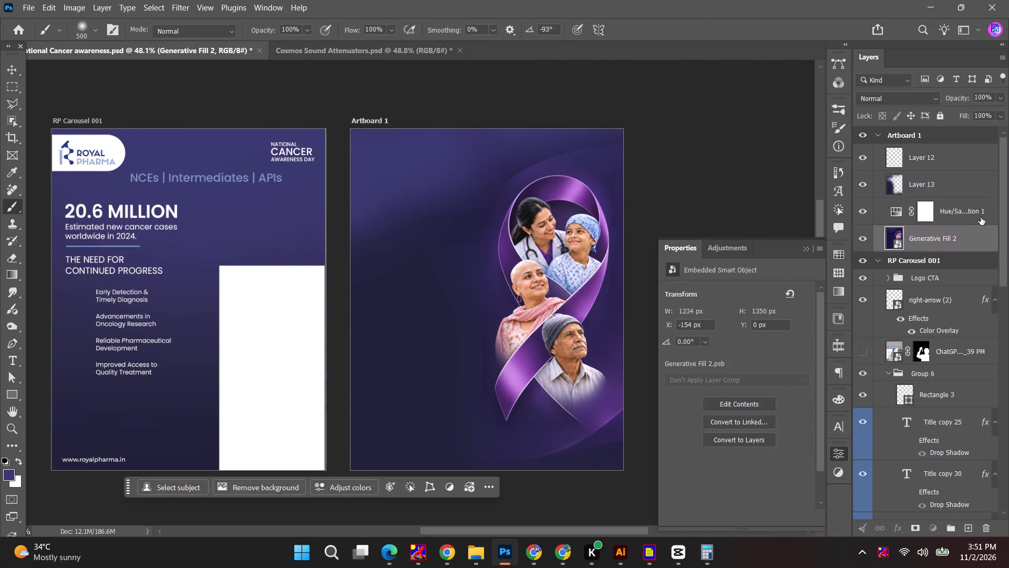
right_click(981, 217)
click(916, 474)
click(903, 480)
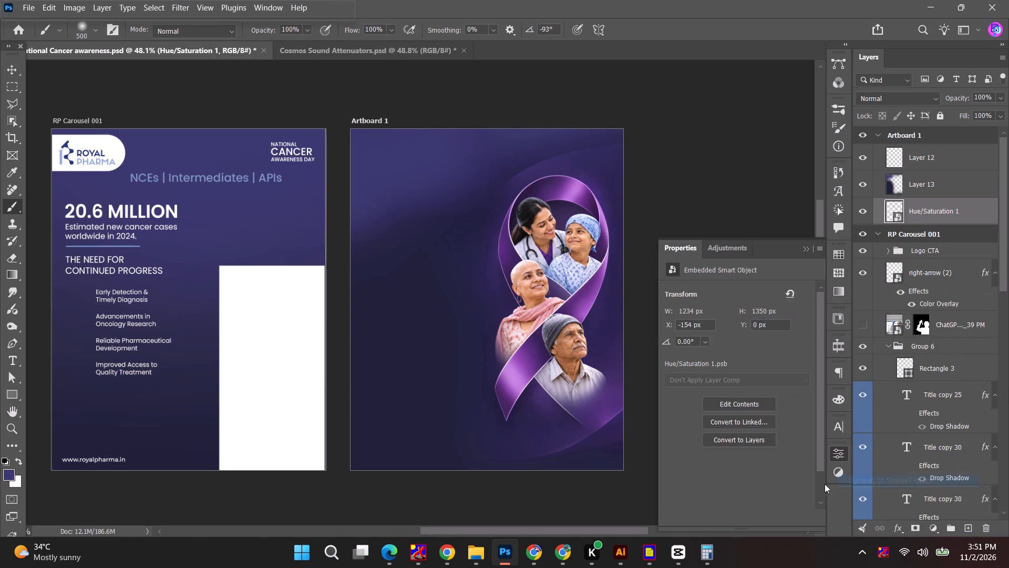
Add another Hue/Saturation adjustment above the poster smart object and shift the bright purple colour's hue to -27.
click(332, 489)
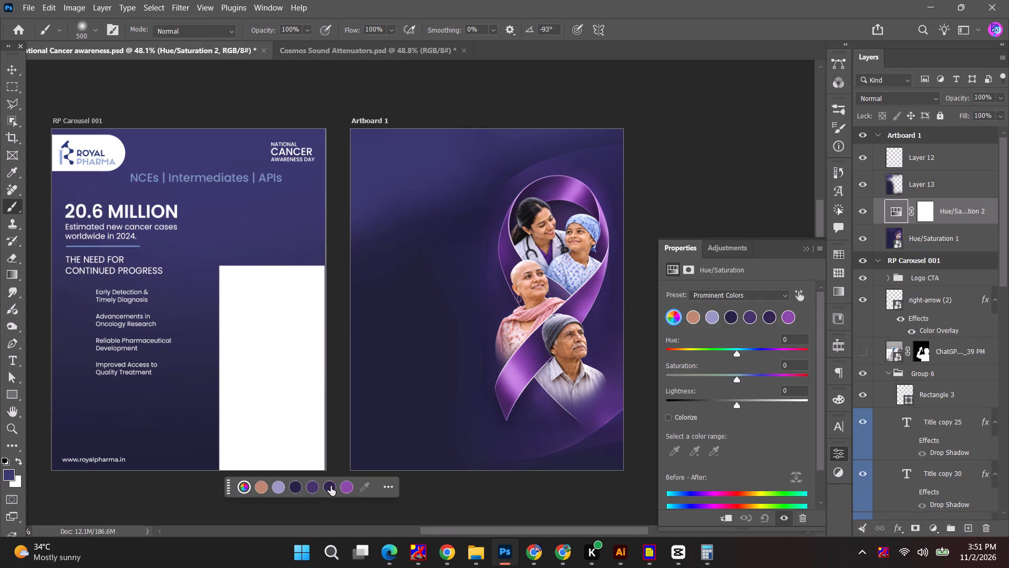
click(349, 489)
drag(280, 387, 277, 386)
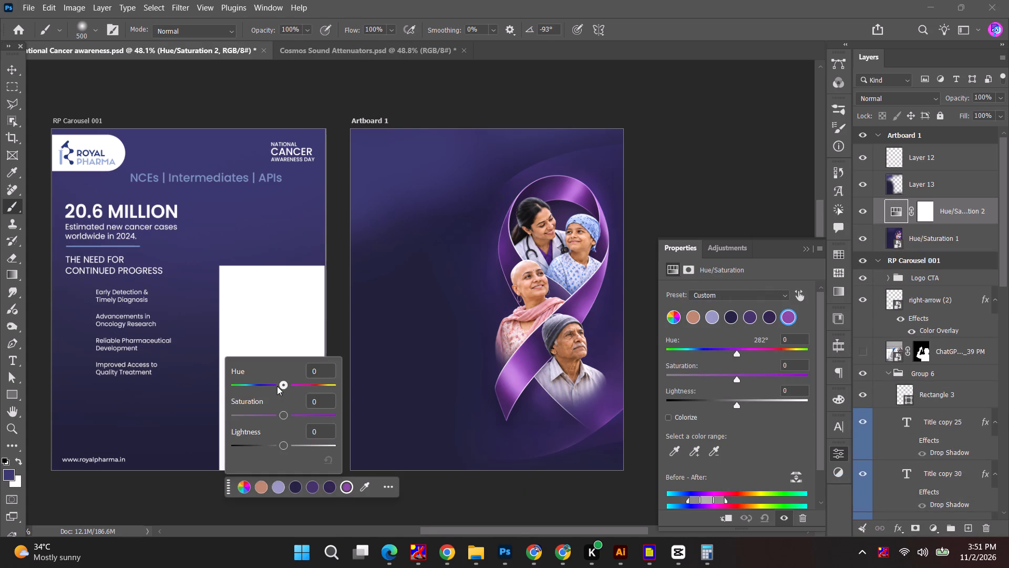
drag(277, 386, 266, 384)
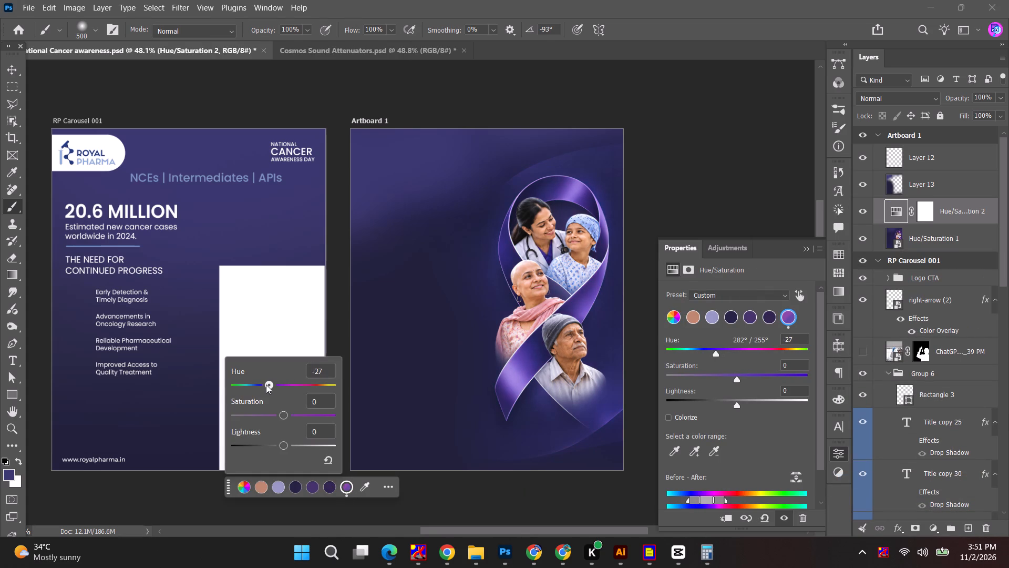
Set the bright purple colour's hue to -37 and lightness to +38 in the Hue/Saturation 2 adjustment.
drag(266, 384, 266, 381)
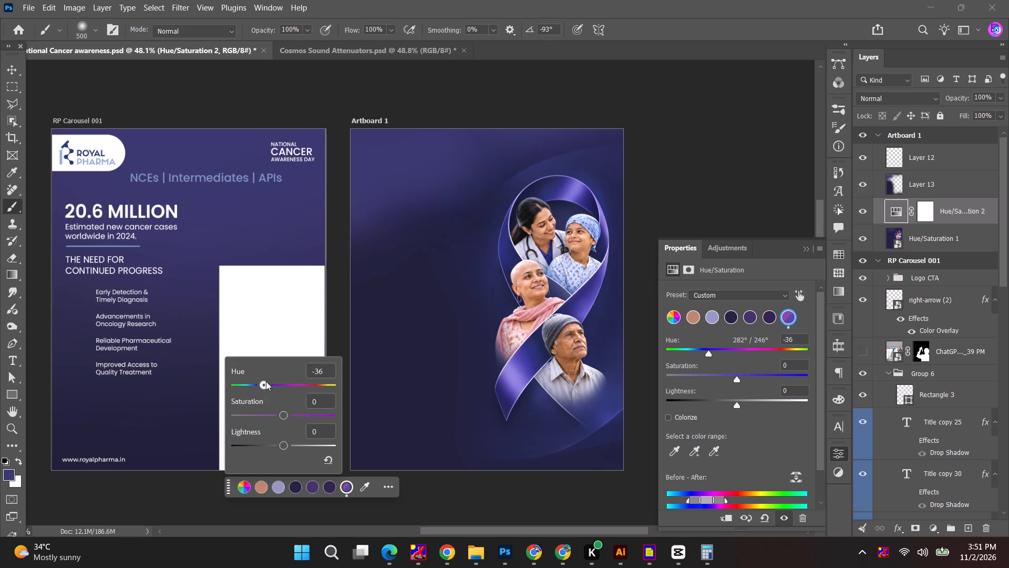
drag(266, 381, 260, 383)
drag(283, 447, 302, 448)
click(806, 247)
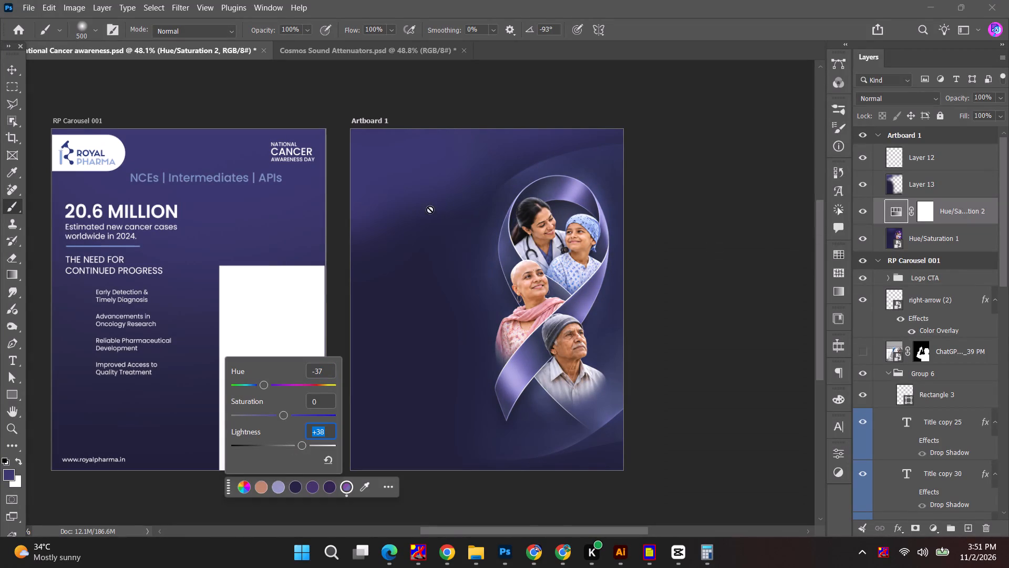
Combine Layer 13, the Hue/Saturation 2 adjustment and the Hue/Saturation 1 poster layer into one smart object.
click(9, 69)
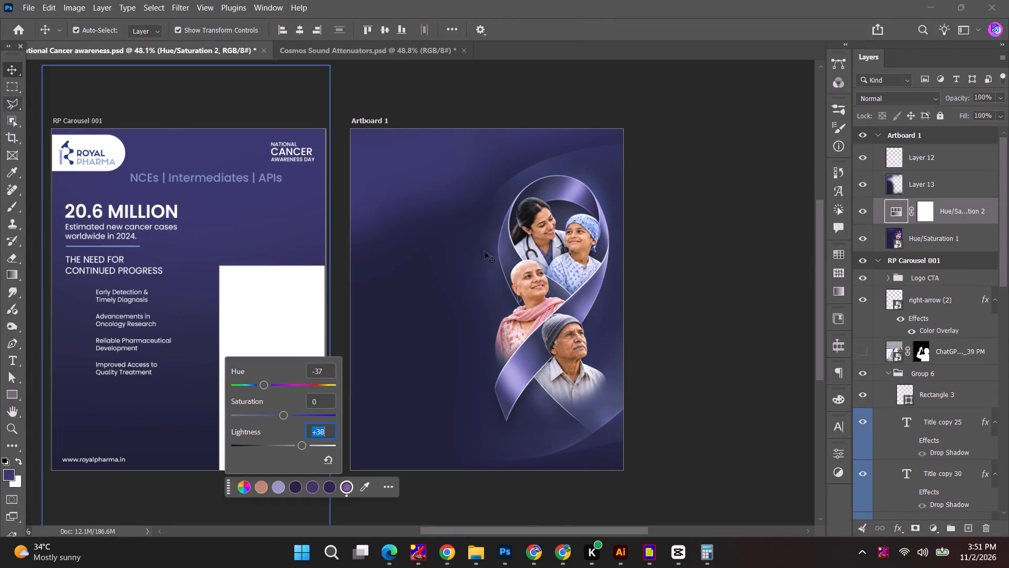
click(961, 179)
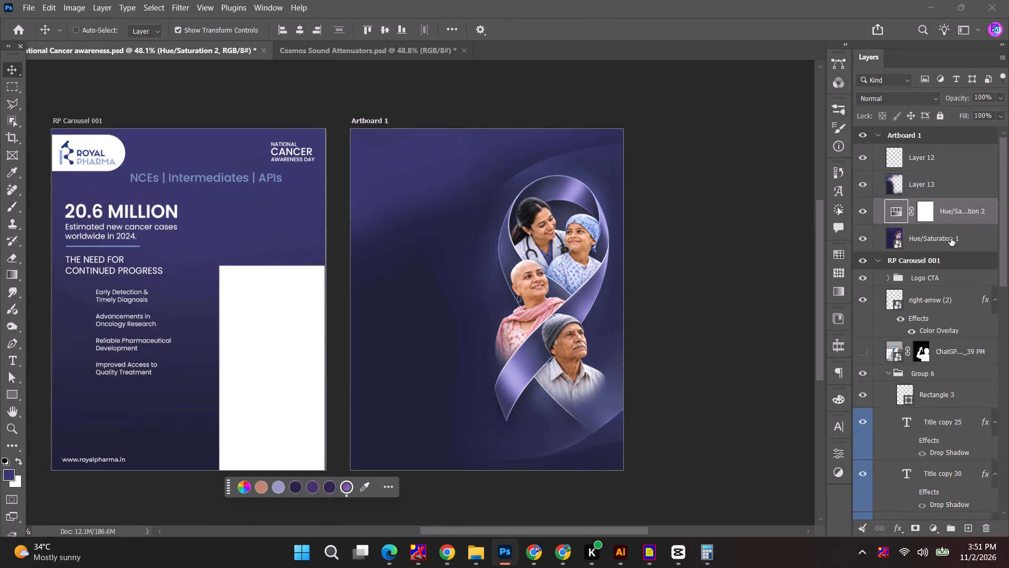
click(952, 235)
ctrl+click(949, 182)
ctrl+click(944, 208)
right_click(952, 181)
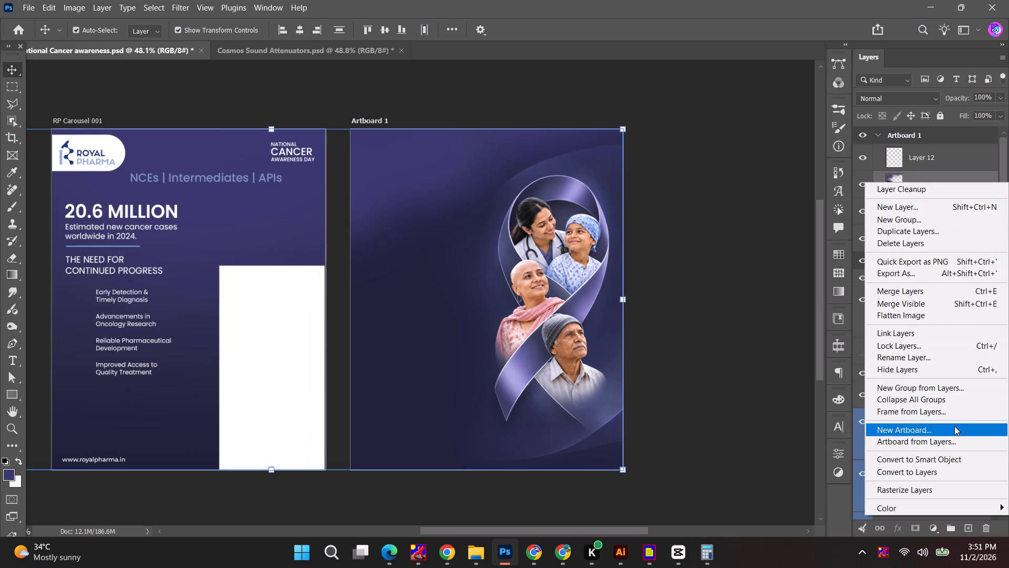
click(949, 457)
Collapse Group 6 and delete the hidden masked ChatGPT image layer from RP Carousel 001.
click(889, 321)
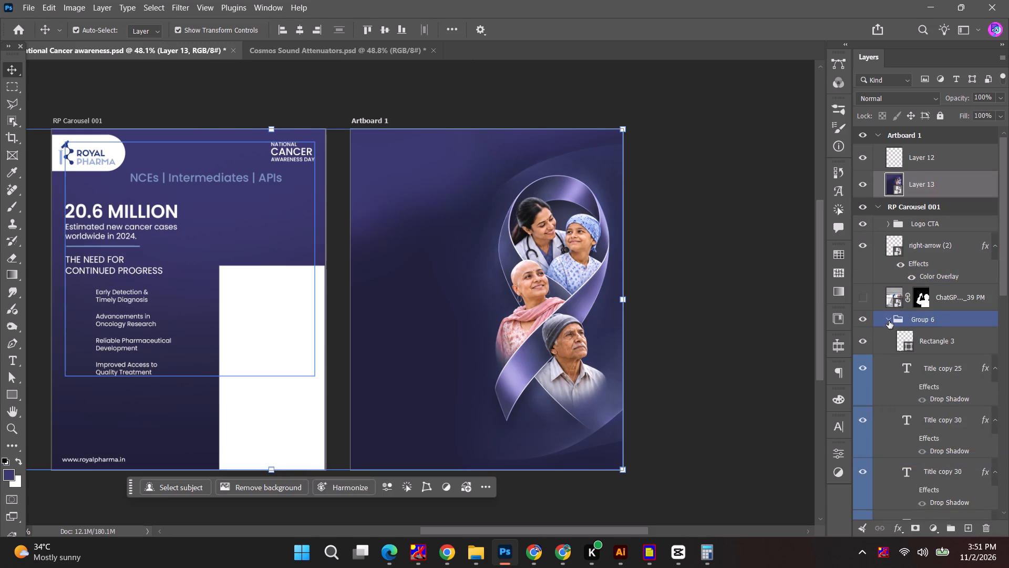
click(960, 300)
key(BackSpace)
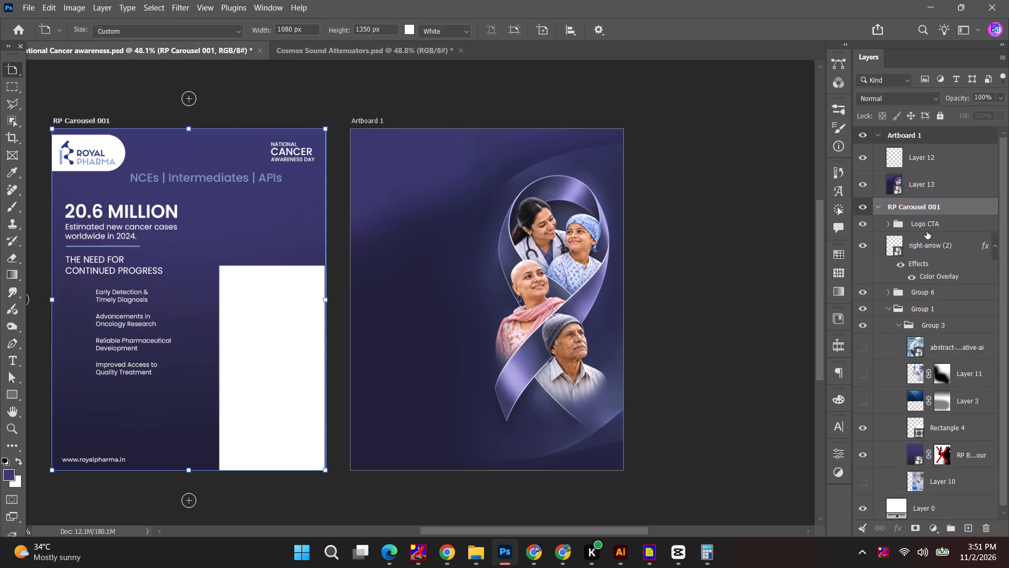
Move the poster smart object into RP Carousel 001's Group 3 and delete the six old background layers beneath it.
click(924, 182)
drag(958, 181, 955, 331)
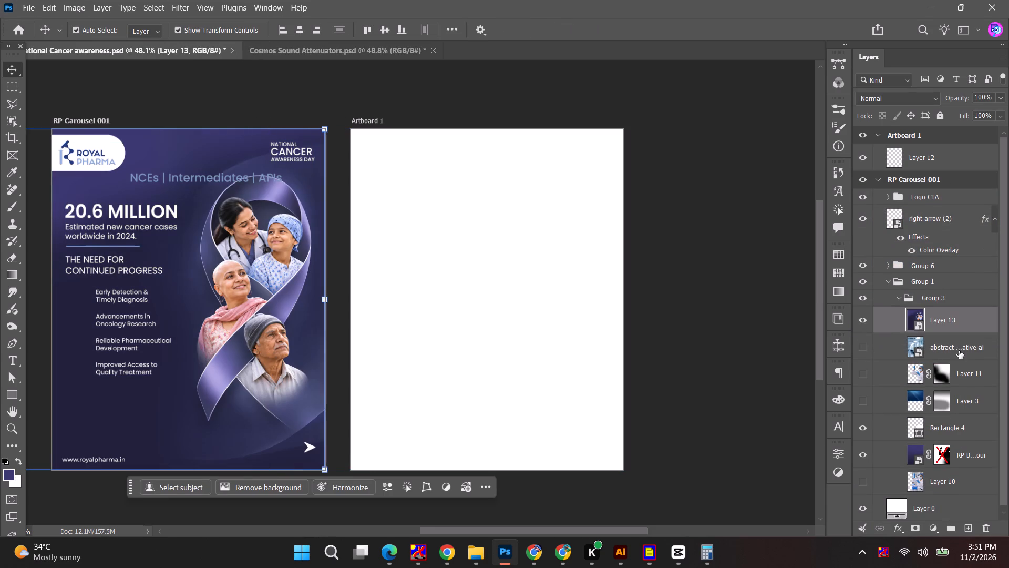
click(959, 351)
shift+click(948, 475)
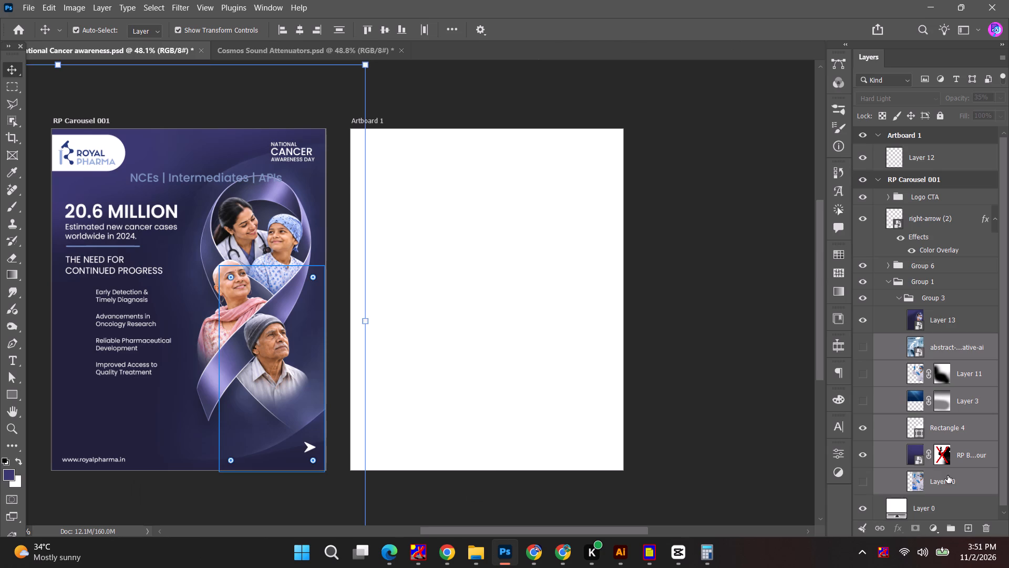
key(BackSpace)
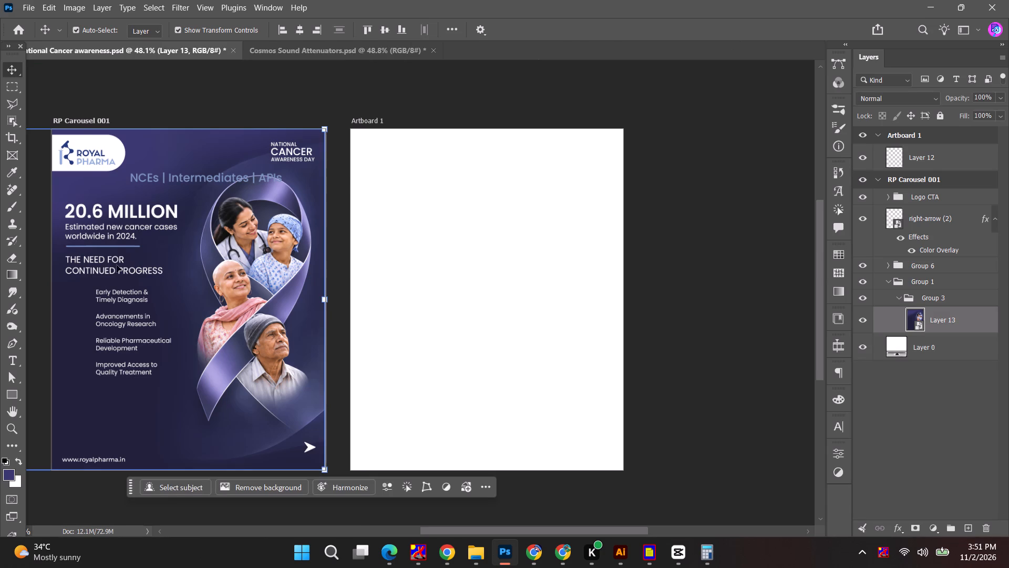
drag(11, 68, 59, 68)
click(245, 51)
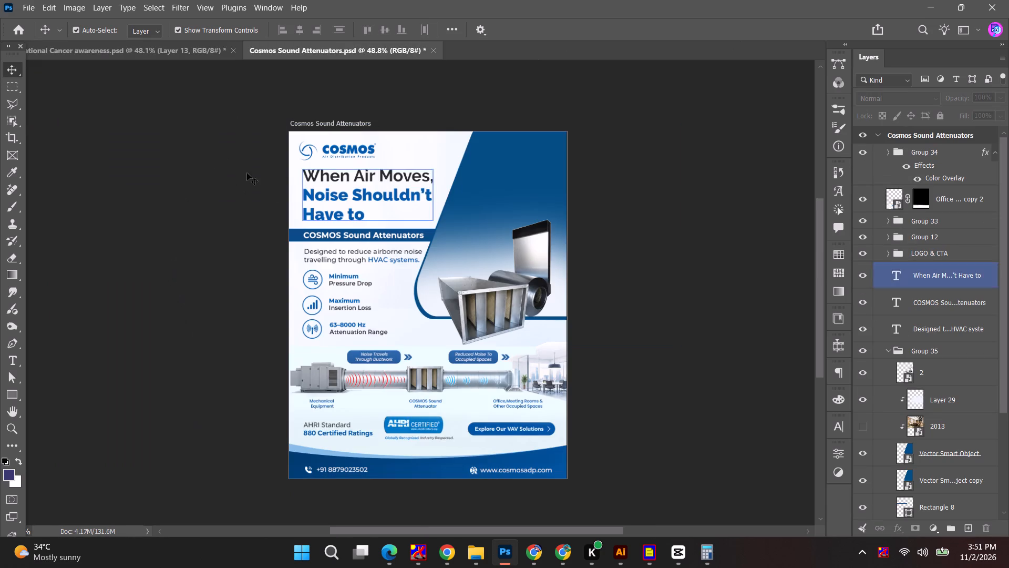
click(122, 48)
Delete the "NCEs | Intermediates | APIs" line and the white arrow from RP Carousel 001.
alt+scroll(323, 196, up, 5)
click(359, 171)
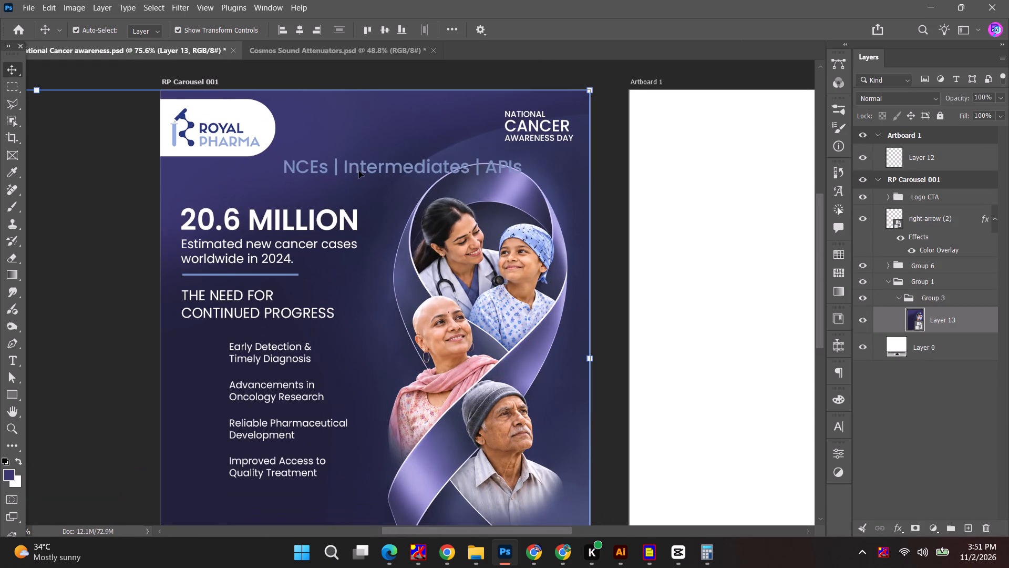
key(BackSpace)
click(87, 289)
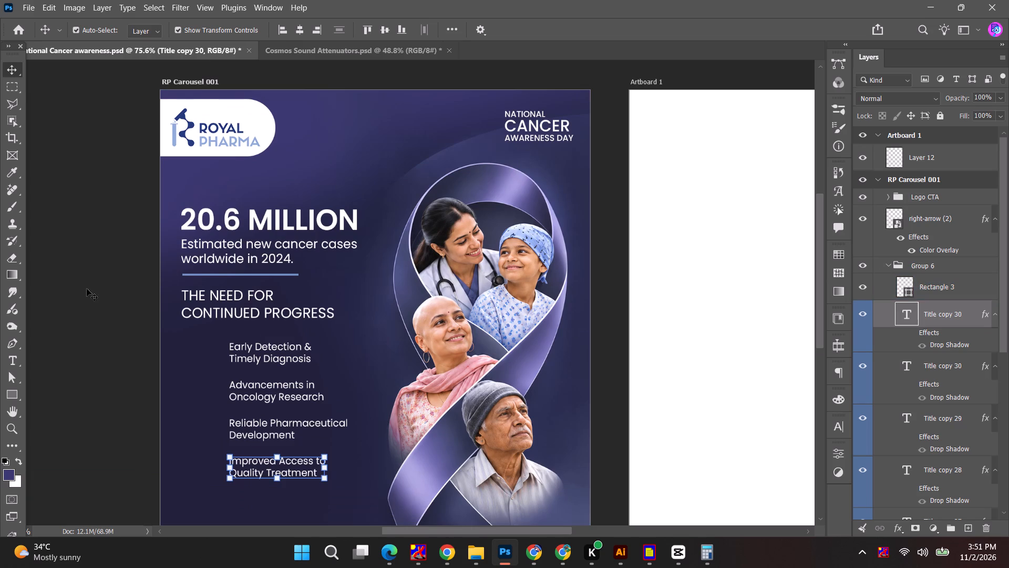
key(space)
key(space)
key(space)
key(space)
key(space)
key(space)
drag(101, 353, 48, 238)
alt+scroll(348, 363, down, 5)
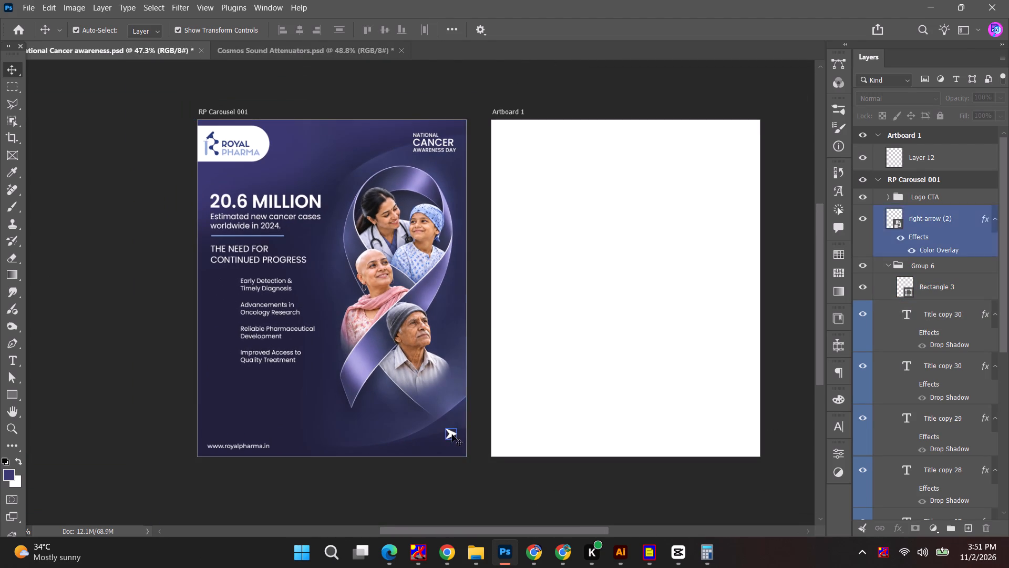
click(451, 434)
key(BackSpace)
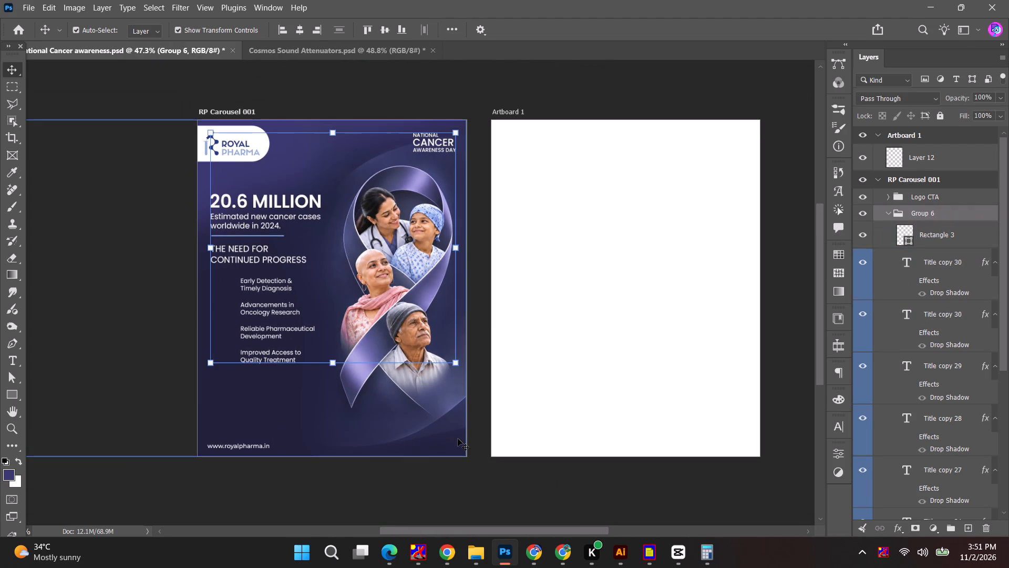
Enlarge the Layer 13 poster image to 104.46% and reposition it to cover RP Carousel 001's whole background.
click(617, 248)
alt+scroll(603, 255, down, 6)
key(space)
key(space)
drag(595, 276, 561, 285)
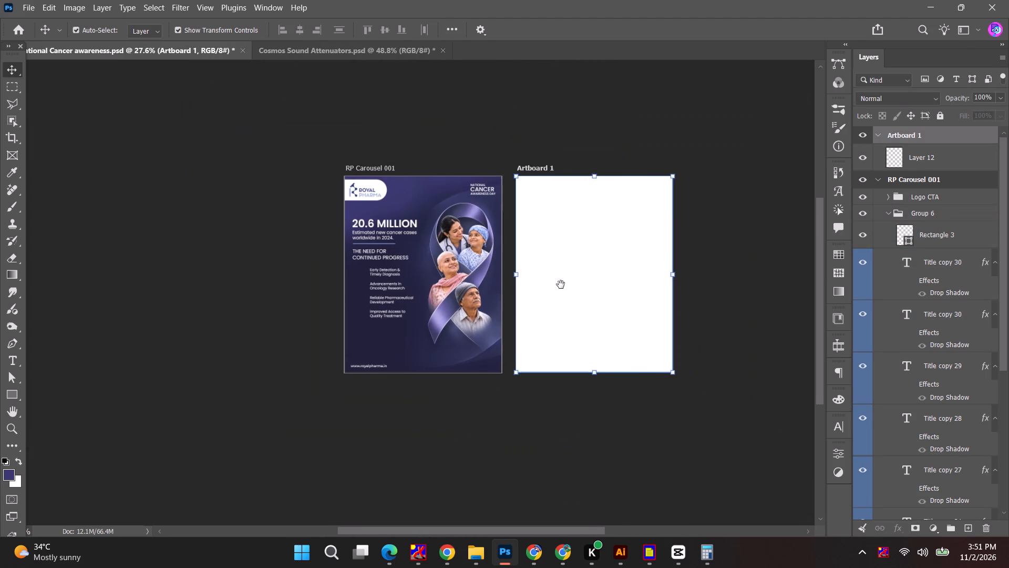
drag(561, 285, 562, 286)
alt+scroll(473, 309, up, 4)
click(445, 296)
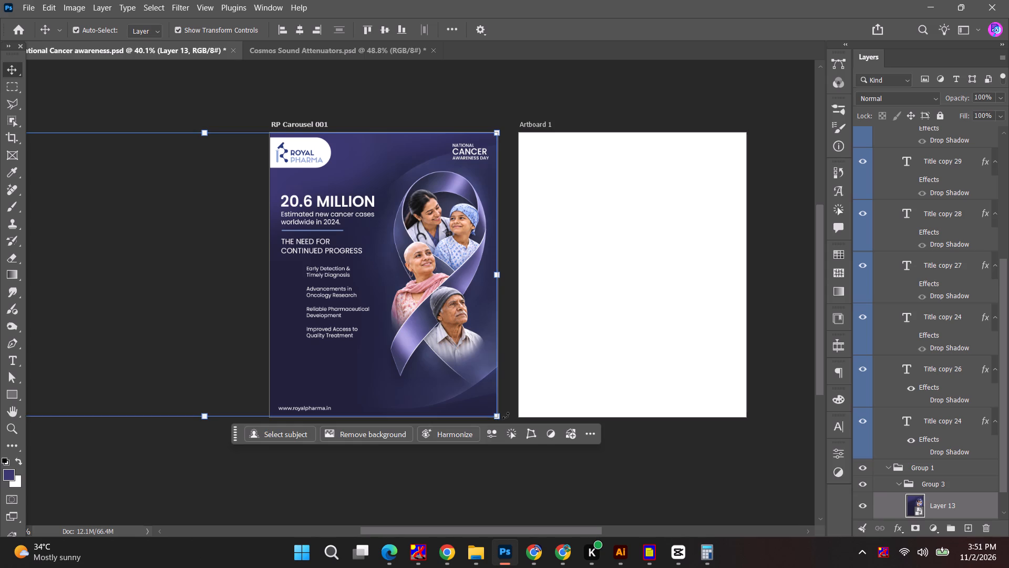
alt+shift+drag(500, 419, 510, 432)
drag(394, 221, 379, 230)
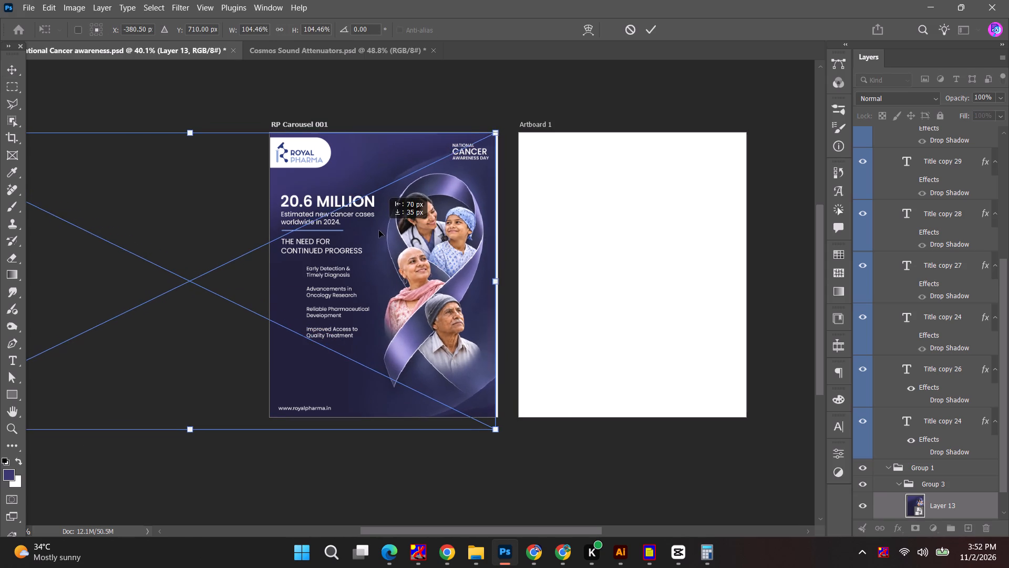
drag(379, 230, 380, 227)
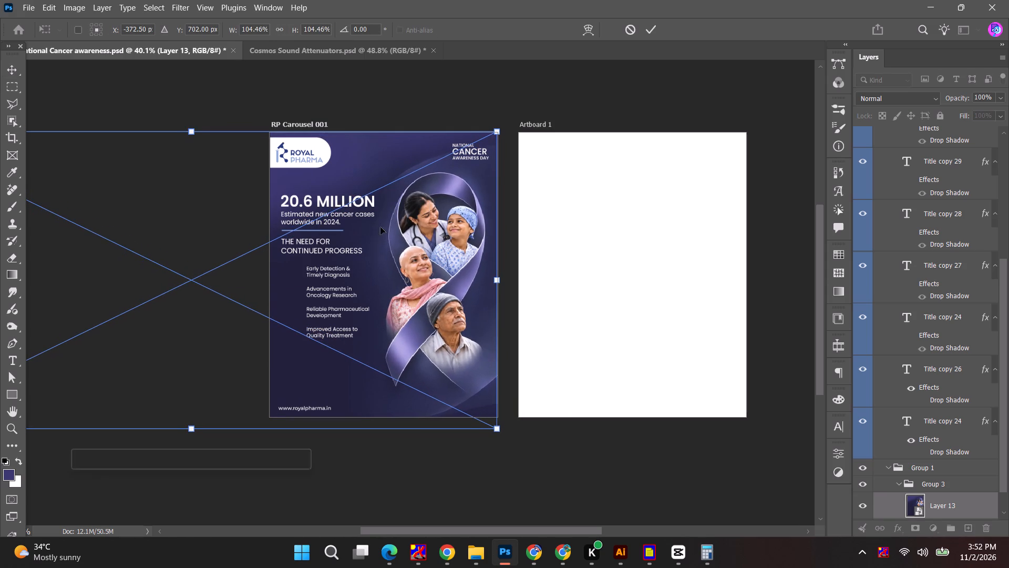
click(656, 34)
click(650, 110)
Recolour the "20.6 MILLION" headline to #9590cf, sampled from the lavender ribbon.
alt+scroll(314, 229, up, 11)
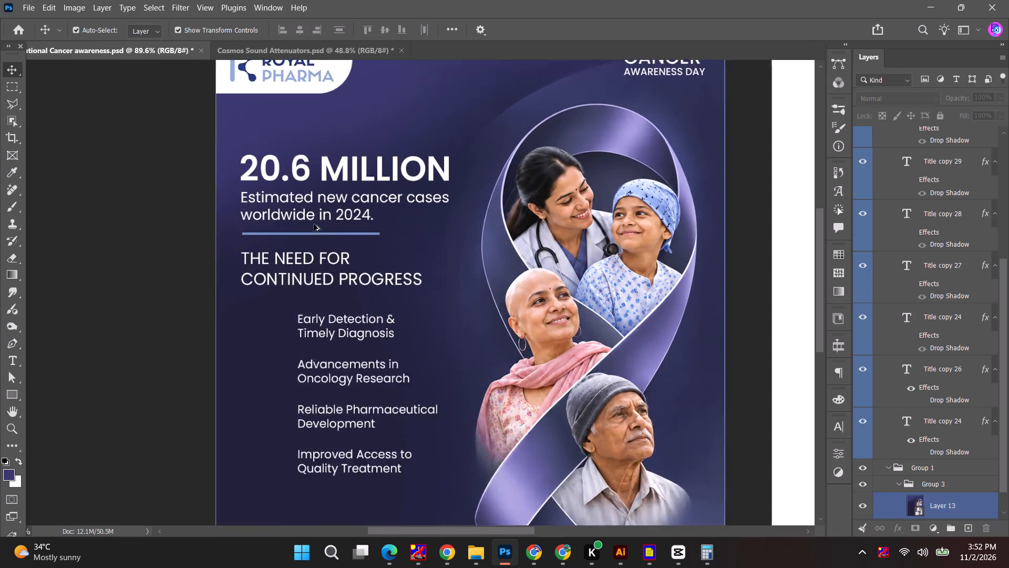
click(336, 161)
drag(335, 163, 335, 157)
key(ctrl+z)
alt+scroll(323, 186, down, 5)
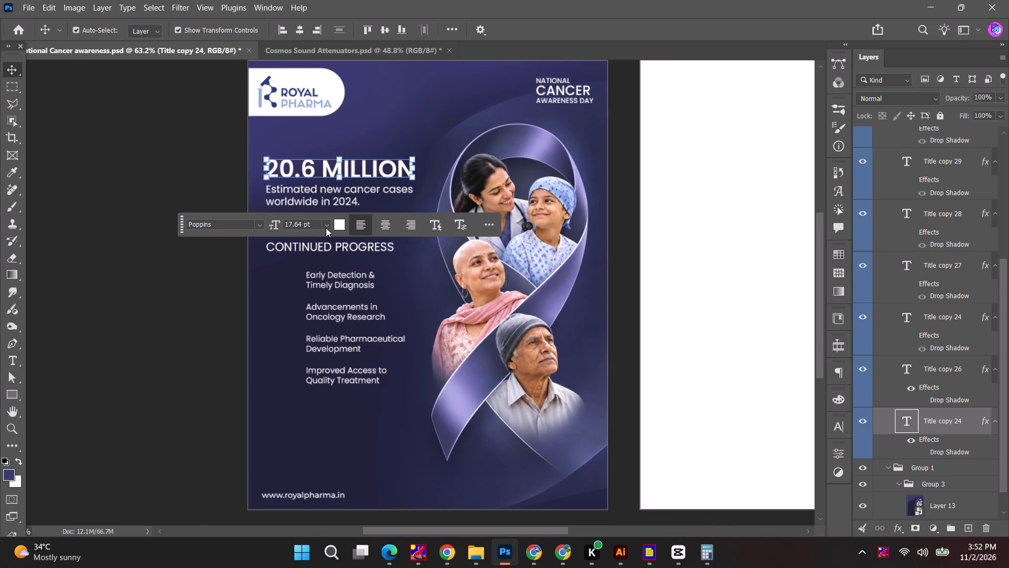
click(335, 224)
click(542, 150)
click(866, 156)
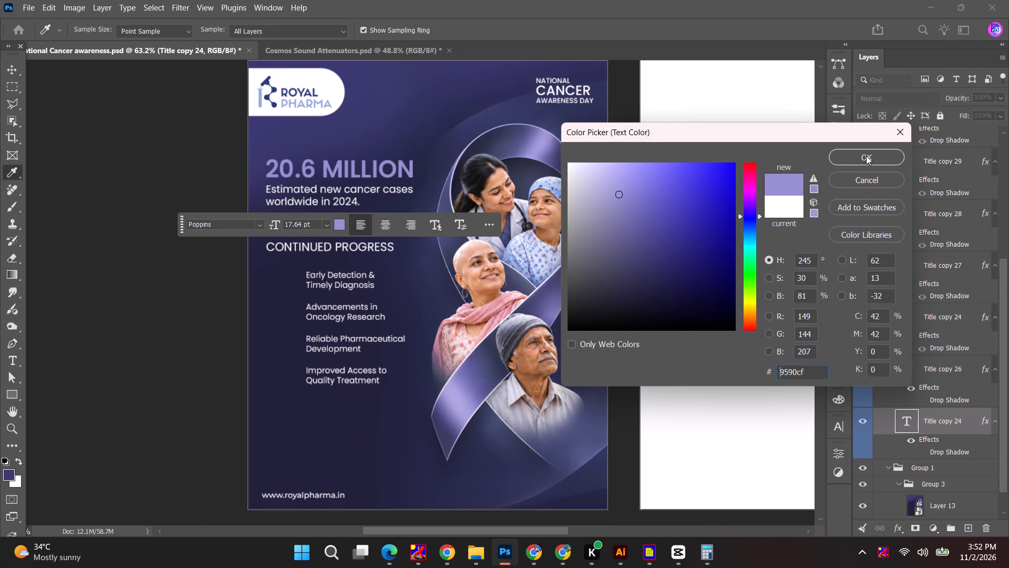
click(81, 139)
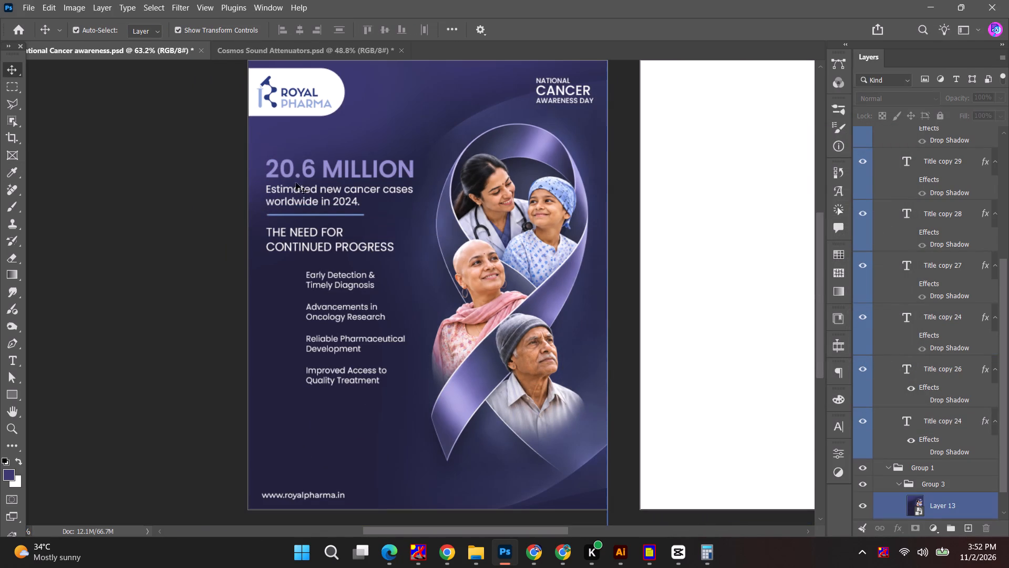
Compare RP Carousel 001's text layout with the National Cancer Awareness Day reference poster in ChatGPT.
alt+scroll(296, 178, up, 4)
key(space)
key(space)
drag(181, 230, 160, 222)
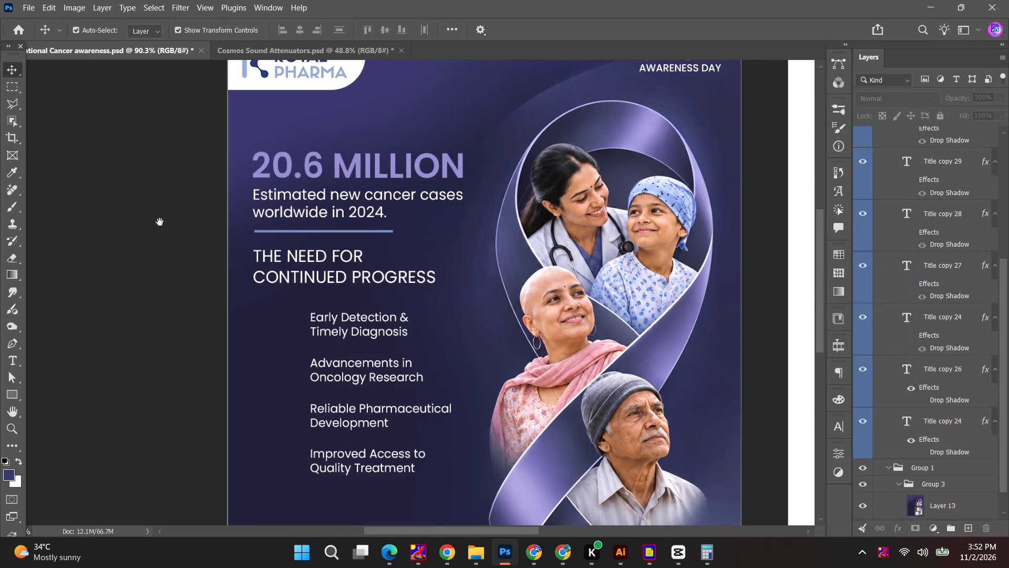
drag(160, 222, 131, 209)
key(alt+Tab)
key(Tab)
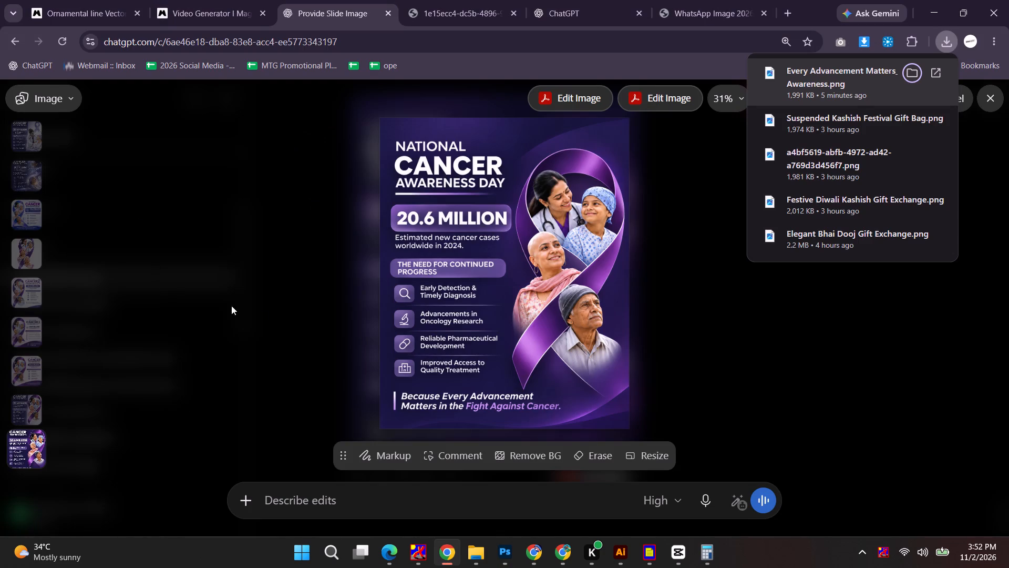
key(alt+Tab)
key(space)
key(space)
key(space)
key(space)
key(space)
key(space)
drag(330, 336, 256, 291)
key(alt+Tab)
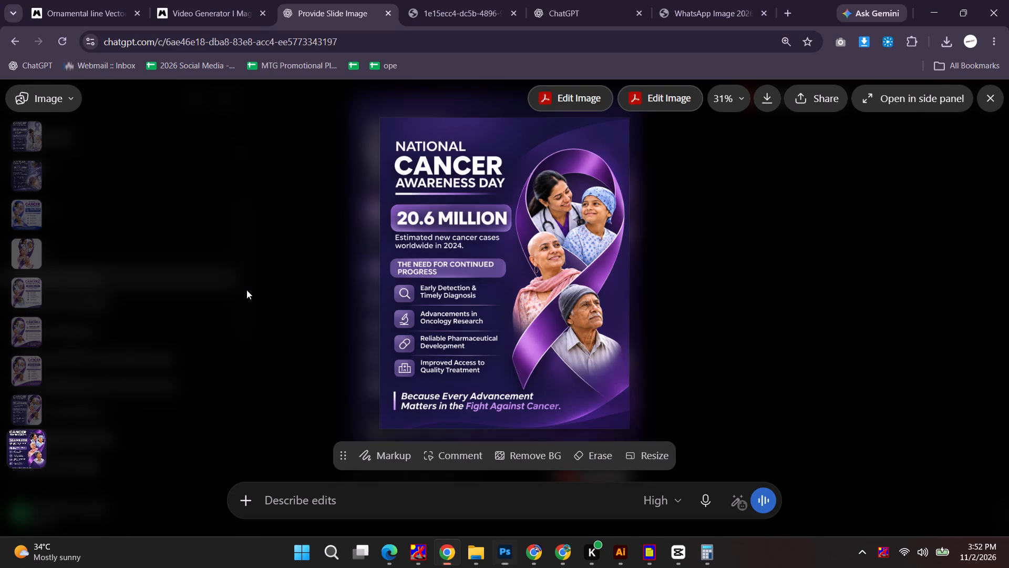
key(alt+Tab)
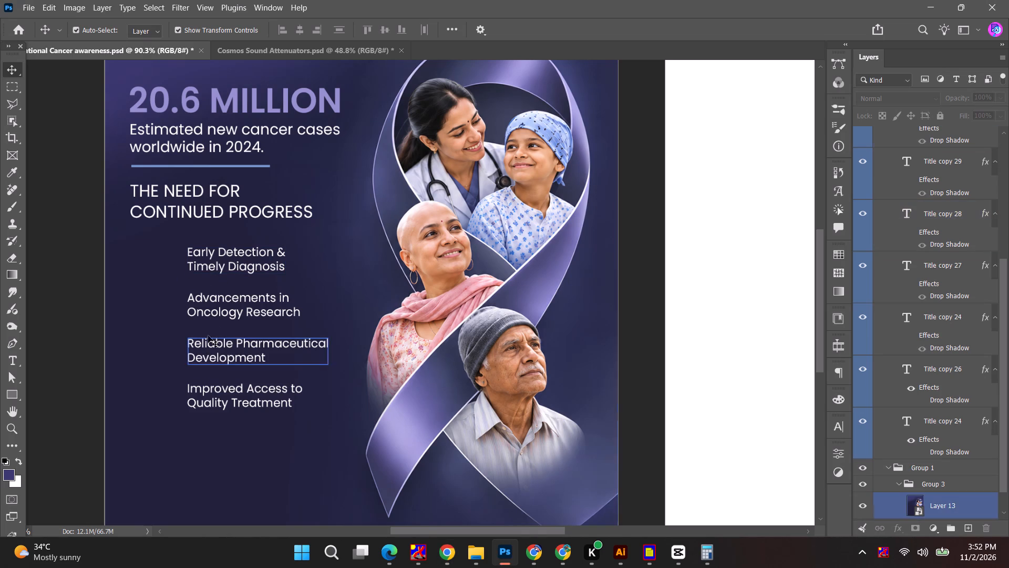
In File Explorer, open Royal Pharma's June 2026 folder and preview the Royal Pharma Invite and Royal Pharma Kidney posters.
click(12, 391)
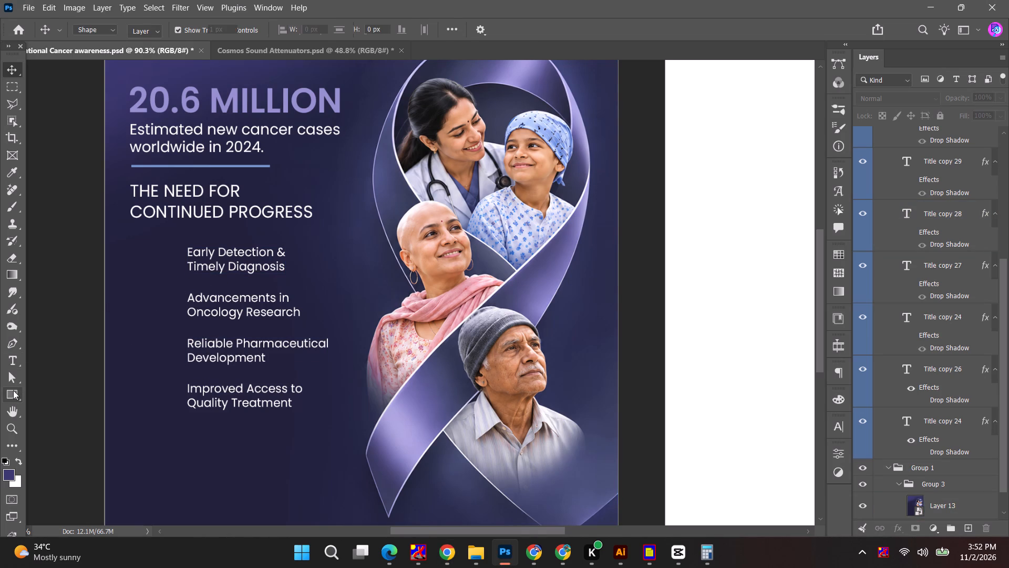
key(alt+Tab)
alt+click(641, 166)
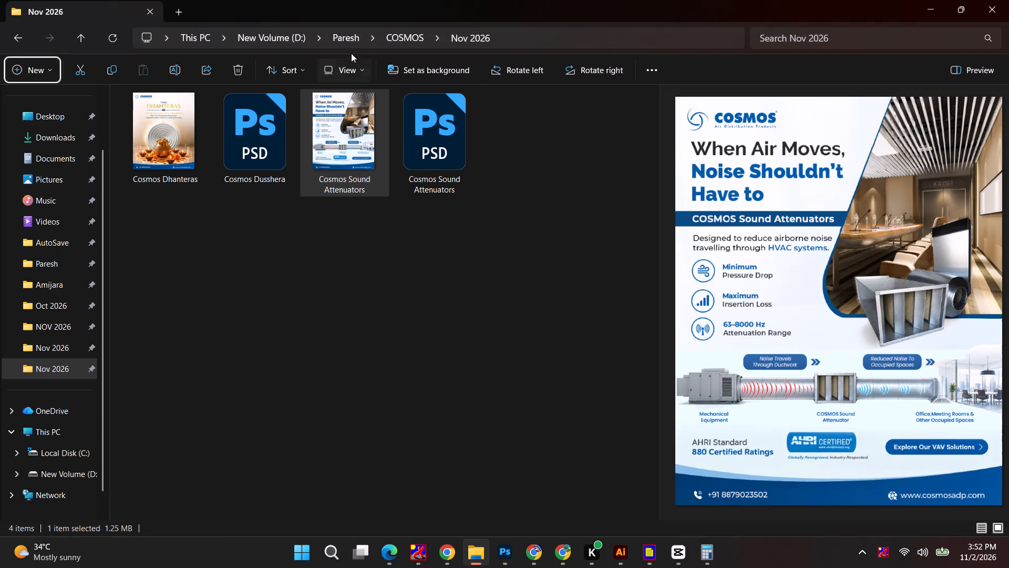
click(359, 34)
double_click(408, 286)
click(417, 147)
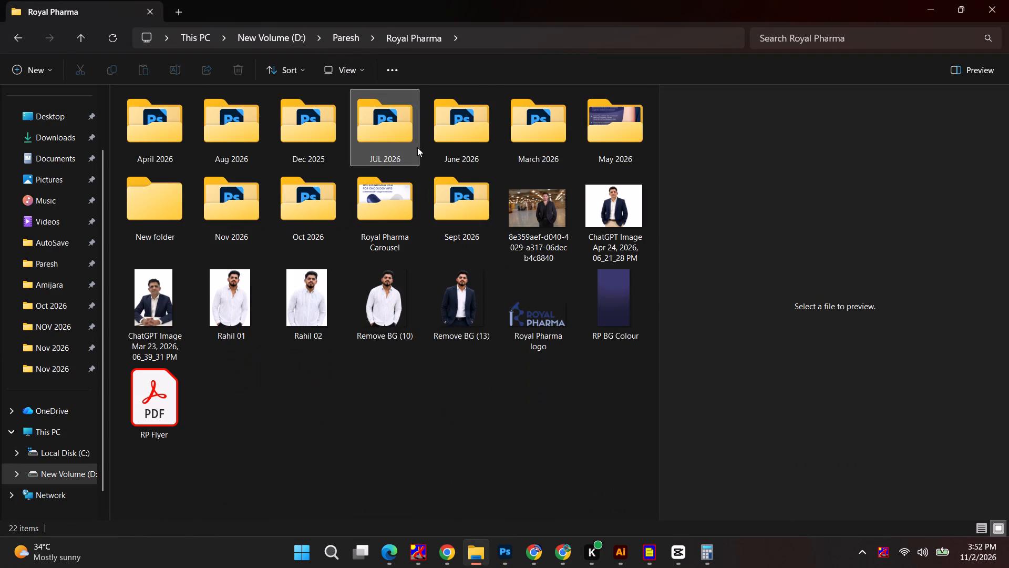
double_click(465, 149)
click(404, 225)
click(510, 232)
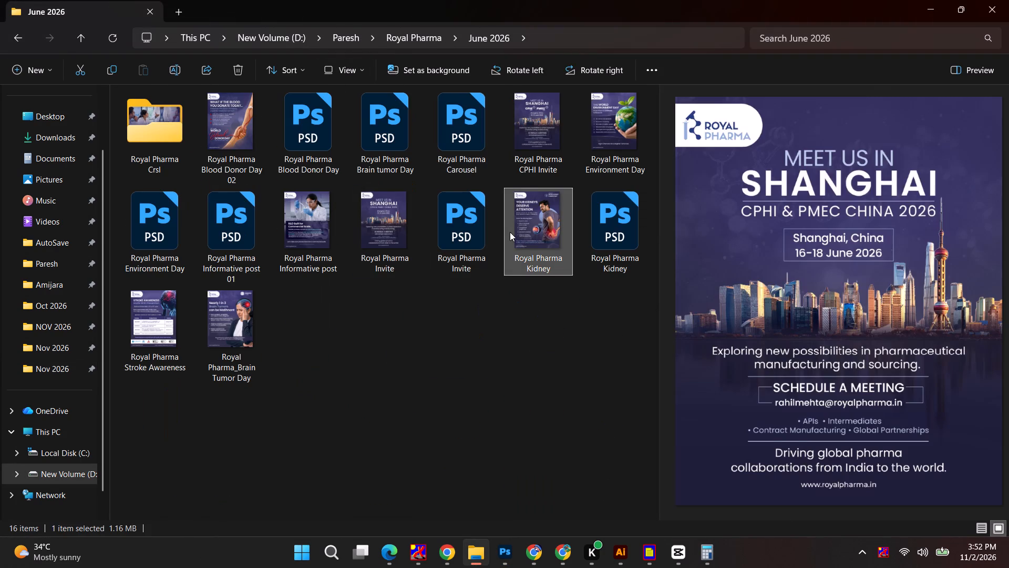
Compare the Royal Pharma Kidney poster's layout and list styling with the RP Carousel 001 design.
key(alt+Tab)
key(alt+Tab)
key(alt+Tab)
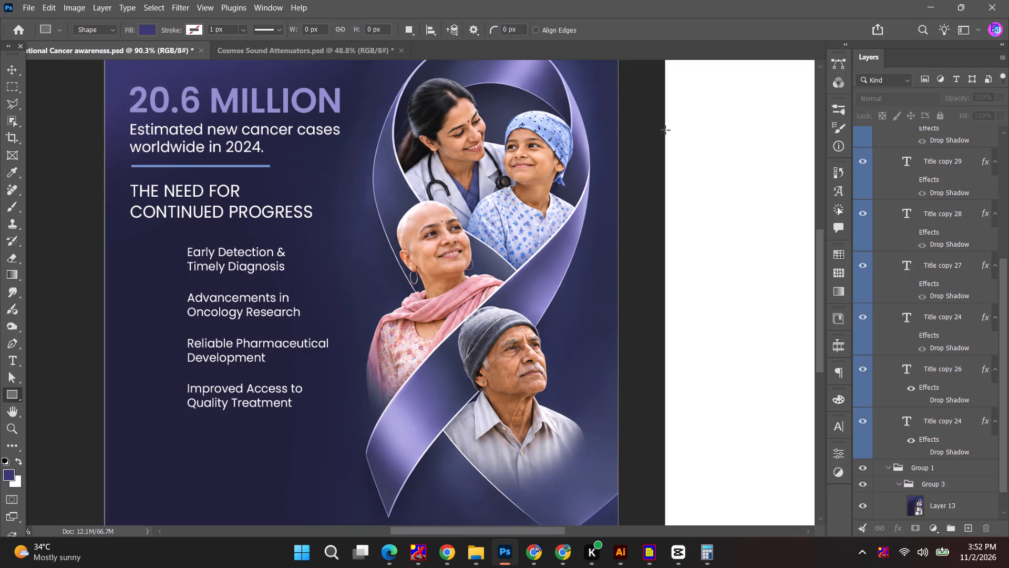
key(alt+Tab)
key(alt+Tab)
key(alt+Tab)
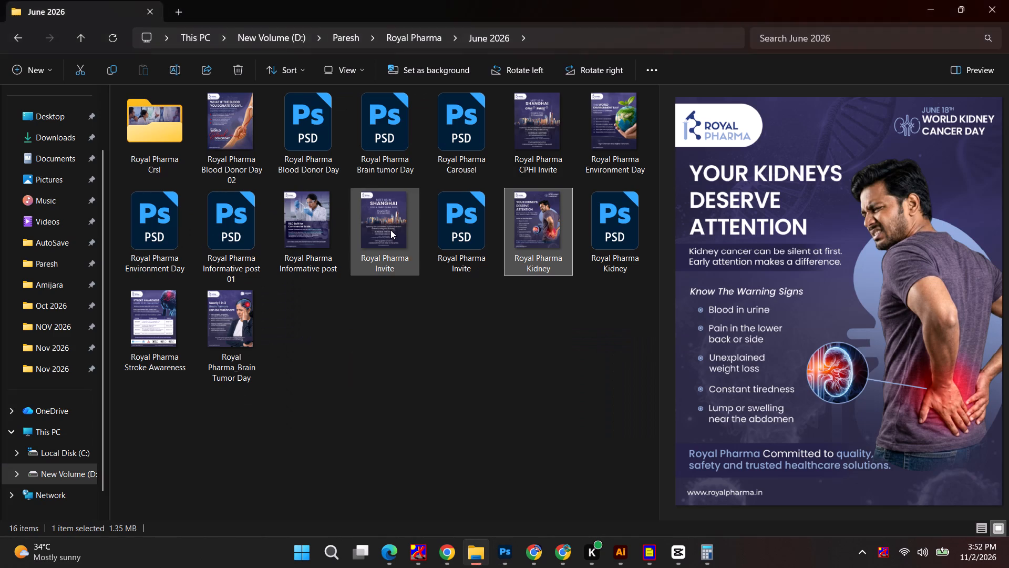
key(alt+Tab)
key(alt+Tab)
key(alt+Tab)
key(alt+Tab)
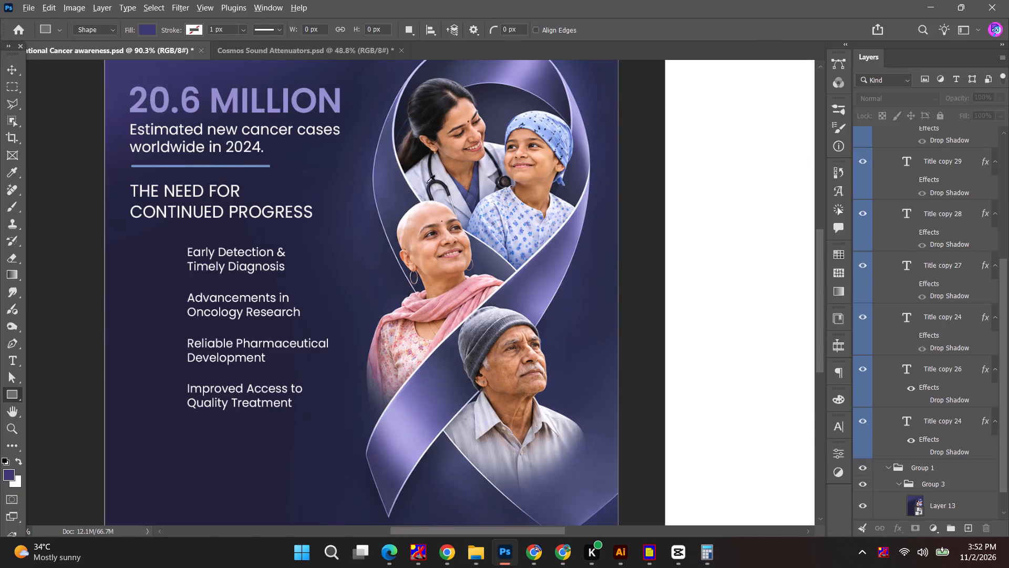
Compare RP Carousel 001's headline and statistic layout with the National Cancer Awareness Day reference poster in ChatGPT.
key(alt+Tab)
click(9, 65)
key(alt+Tab)
alt+click(550, 160)
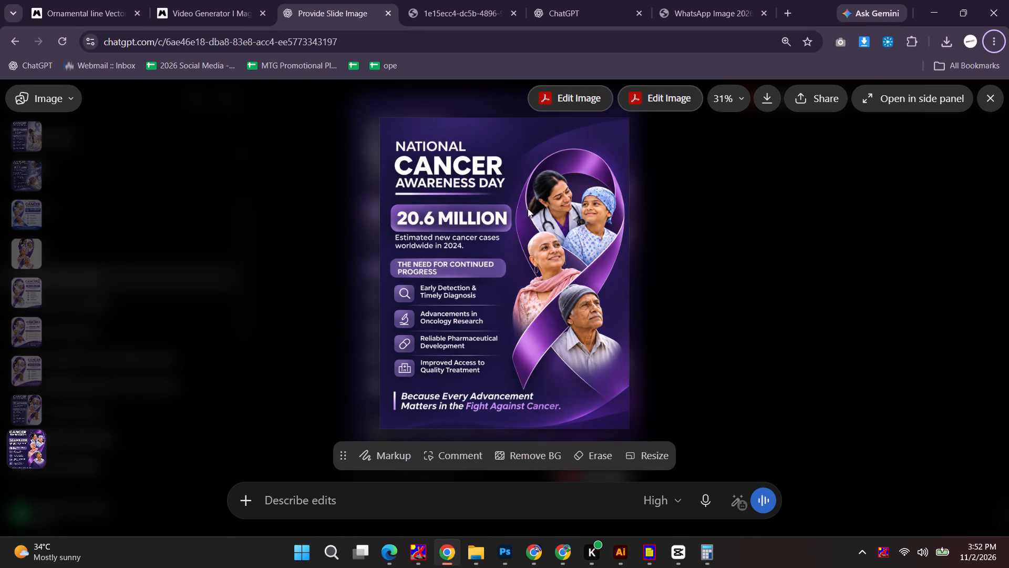
key(alt+Tab)
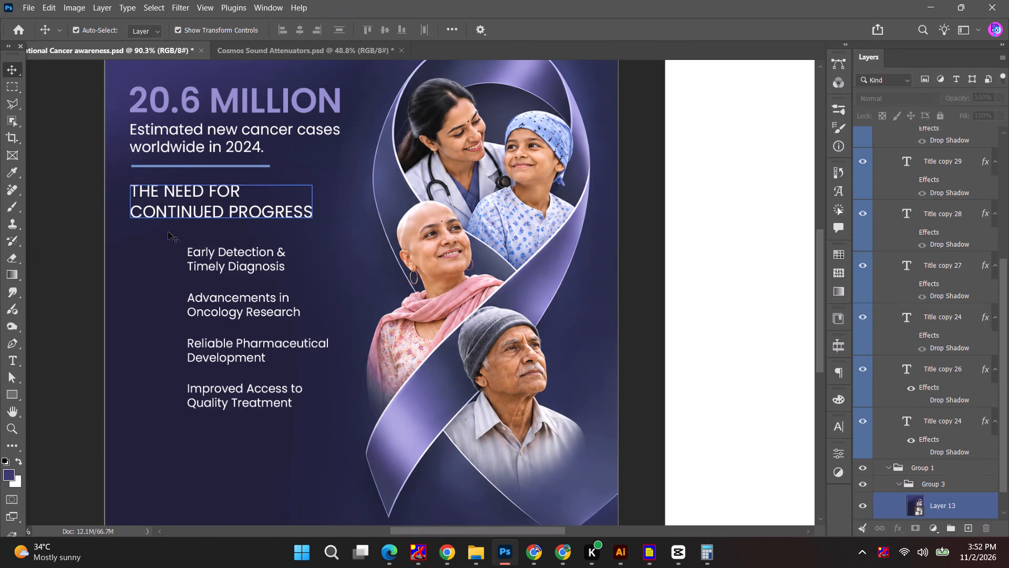
key(alt+Tab)
key(alt+Tab)
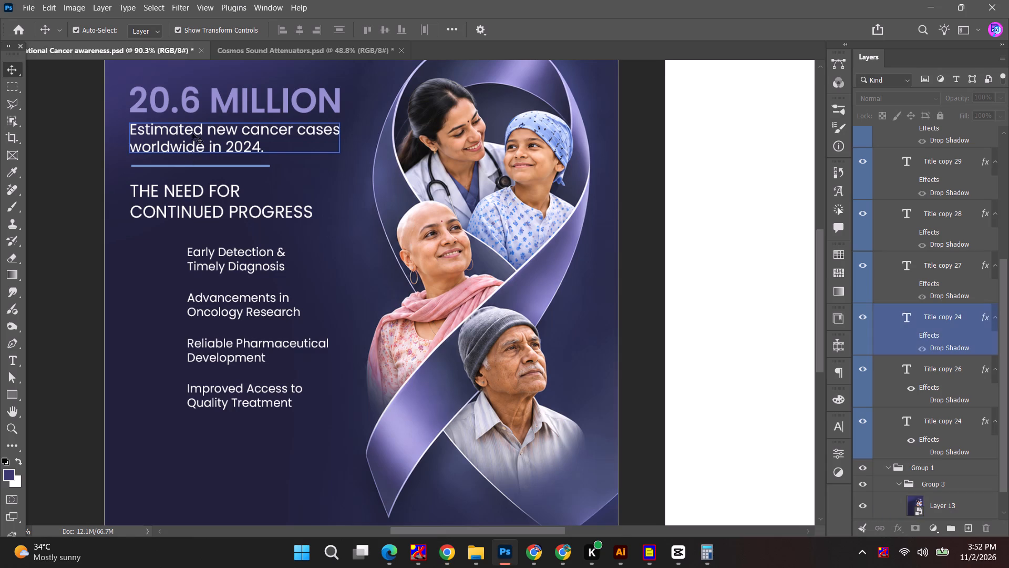
Enlarge the "20.6 MILLION" headline to about 110% and move it slightly higher, keeping it aligned with the text column's left edge.
key(space)
key(space)
key(space)
drag(192, 136, 169, 236)
click(183, 198)
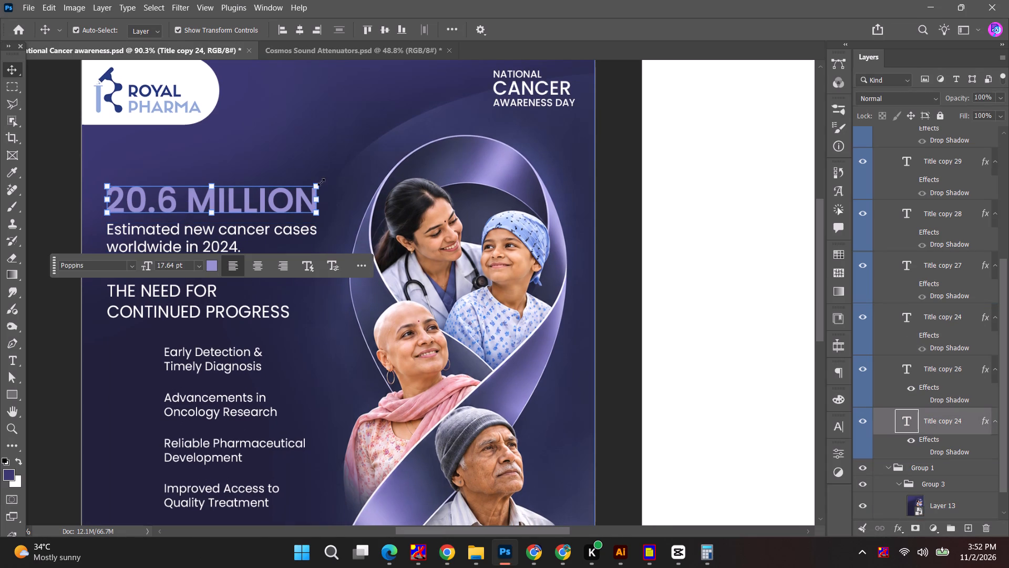
shift+drag(321, 182, 342, 171)
drag(283, 202, 286, 176)
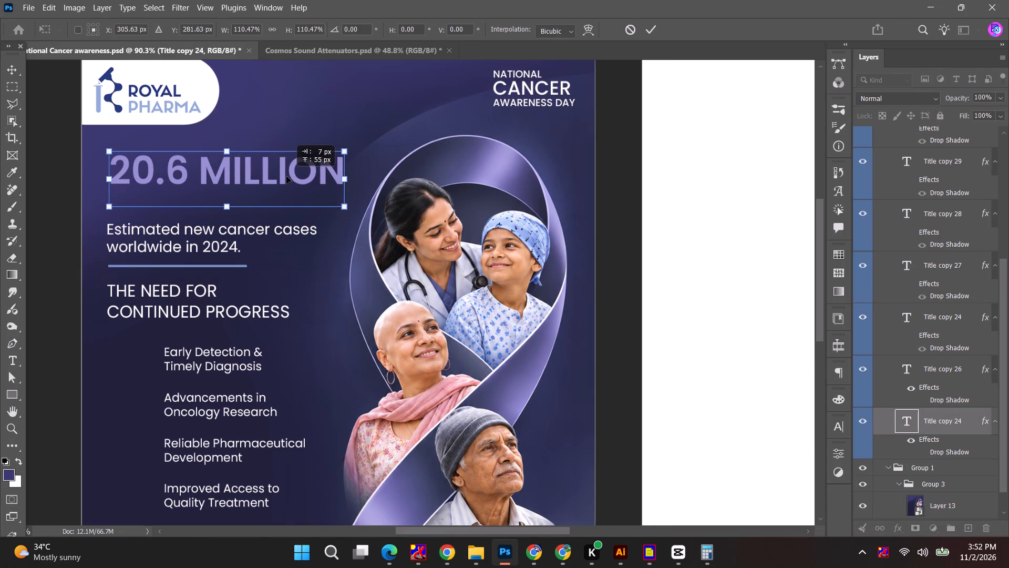
drag(286, 176, 281, 181)
click(653, 21)
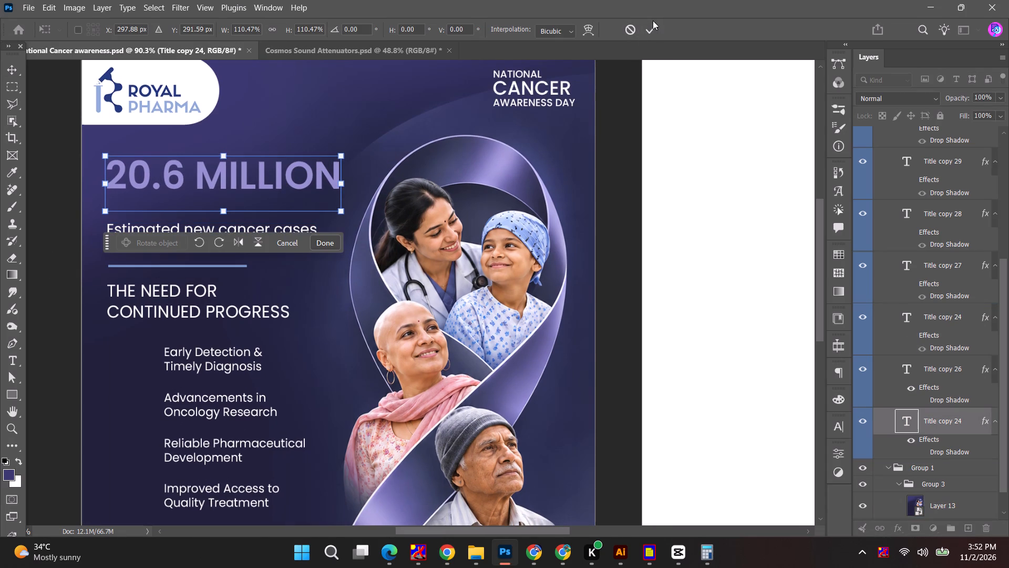
click(332, 246)
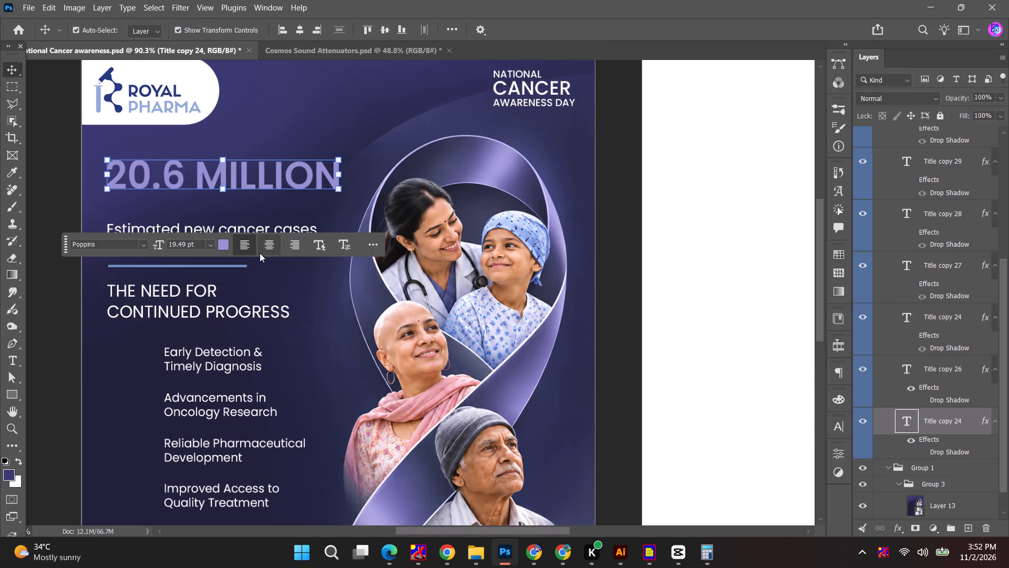
Recolour the "20.6 MILLION" headline to the lighter lavender #bbb7f1.
click(226, 244)
click(536, 370)
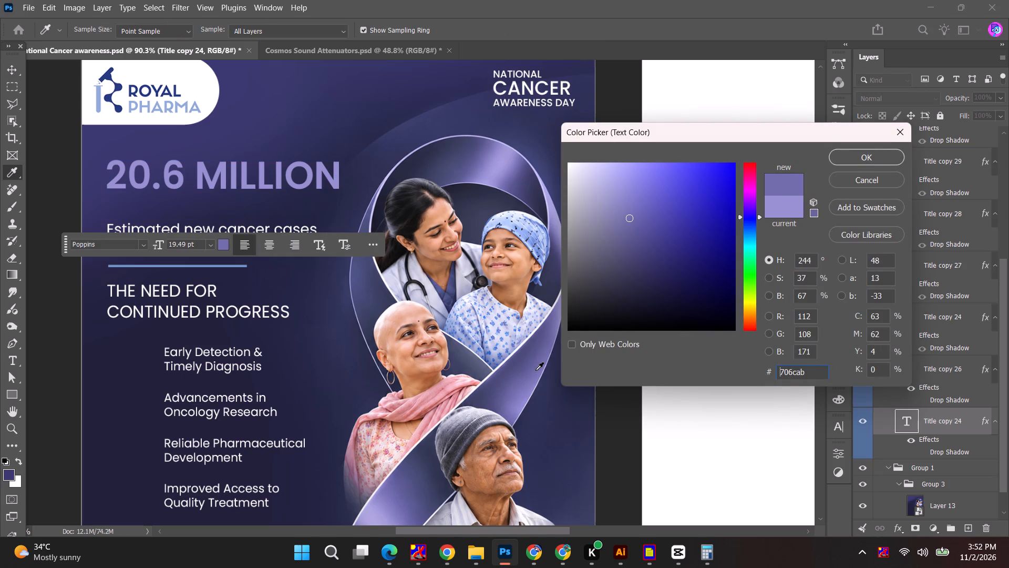
click(629, 188)
click(616, 178)
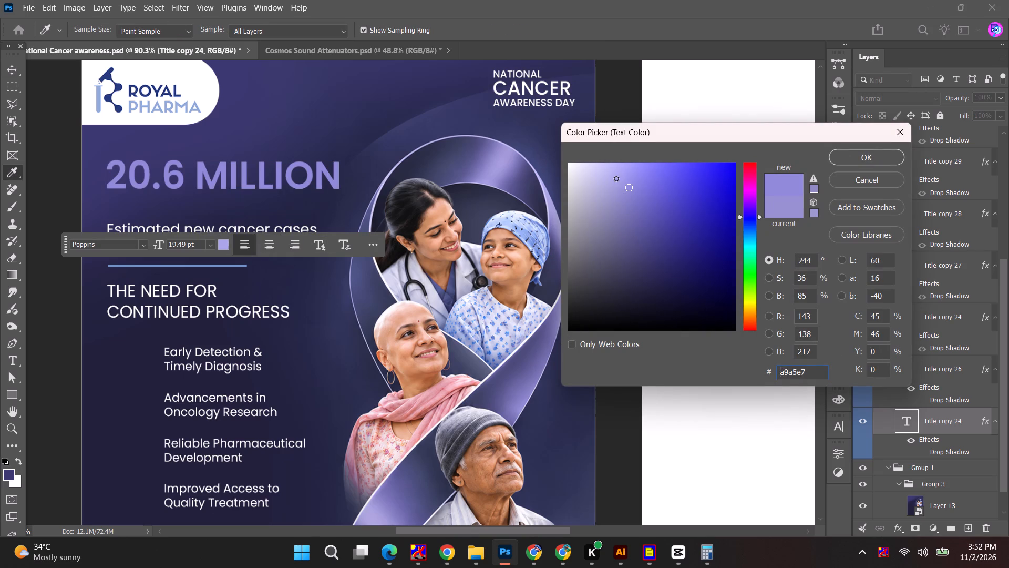
click(608, 171)
click(877, 156)
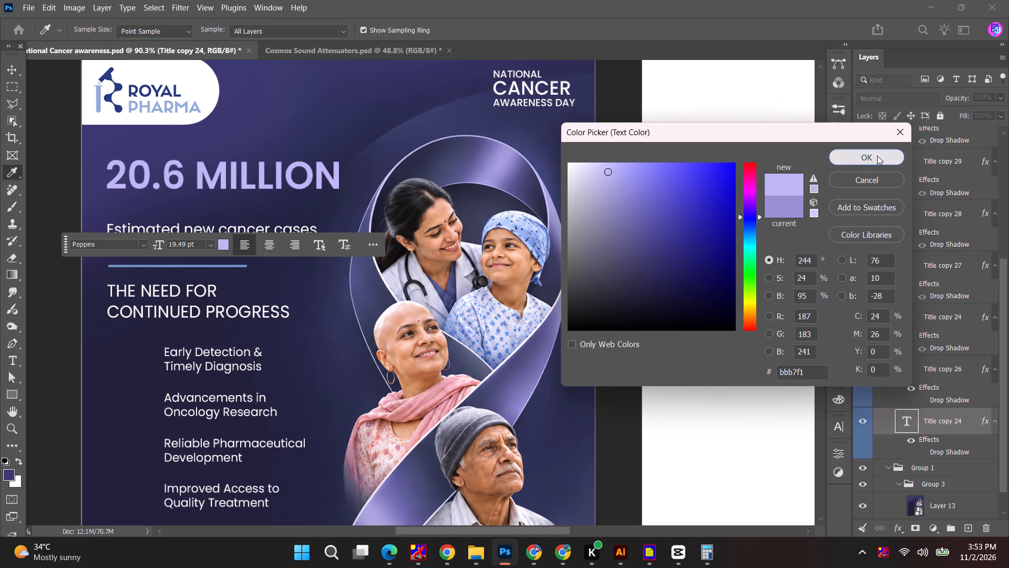
drag(58, 157, 63, 157)
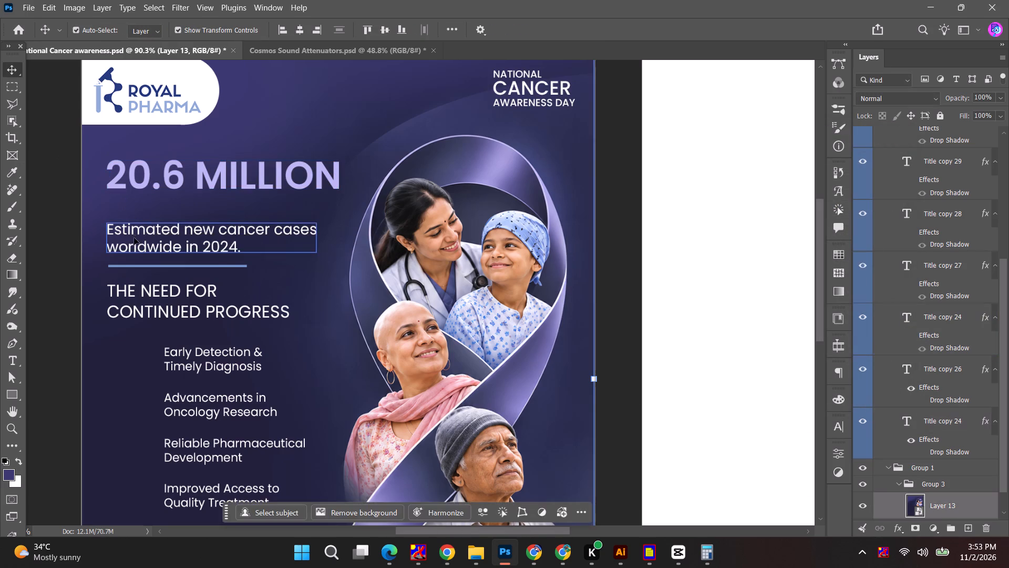
Move the "Estimated new cancer cases worldwide in 2024." text up under the headline and enlarge it to about 8.35 pt, matching the headline's width.
drag(134, 238, 130, 212)
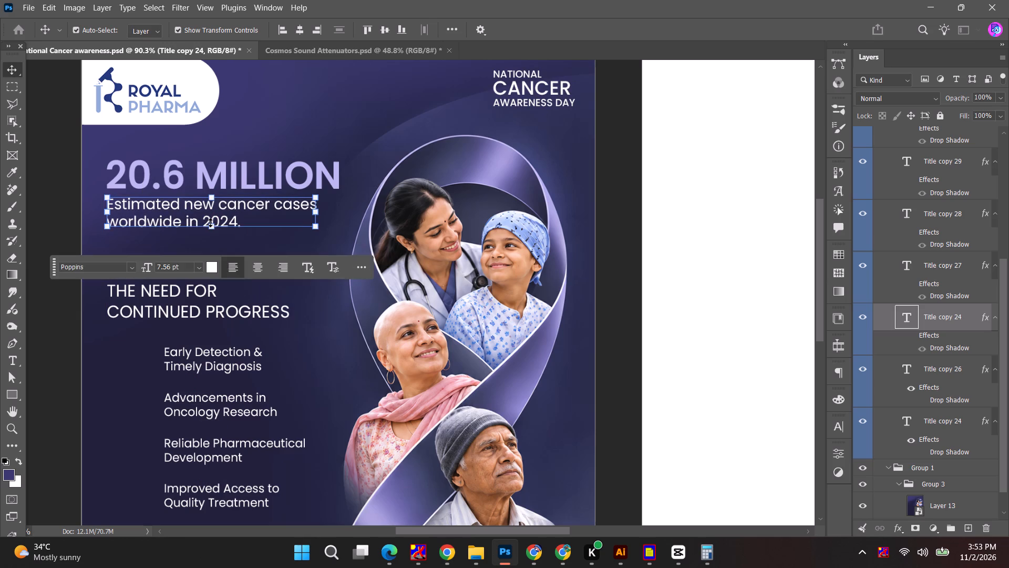
shift+drag(318, 228, 341, 235)
click(656, 28)
click(611, 207)
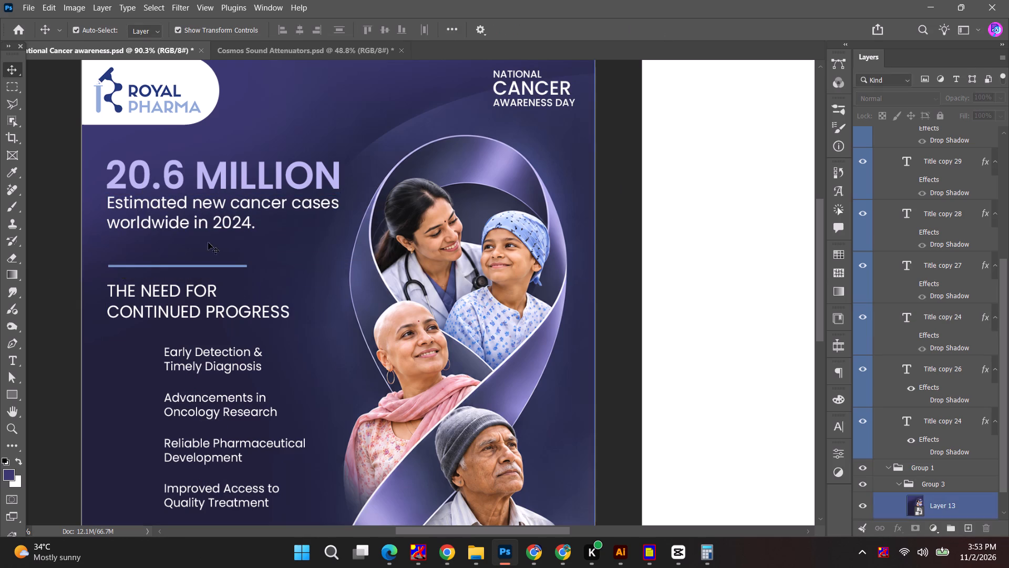
alt+scroll(145, 272, up, 4)
drag(153, 196, 153, 201)
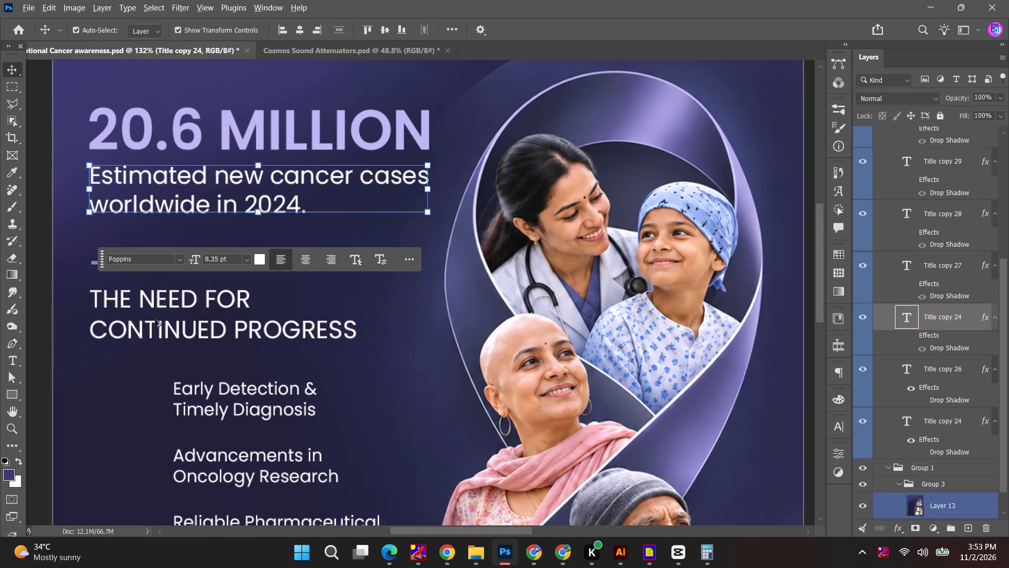
After checking the ChatGPT reference, draw a rectangle about 589 by 103 px over "THE NEED FOR CONTINUED PROGRESS", starting at the artboard's left edge.
alt+scroll(155, 318, down, 6)
key(alt+Tab)
key(alt+Tab)
key(alt+Tab)
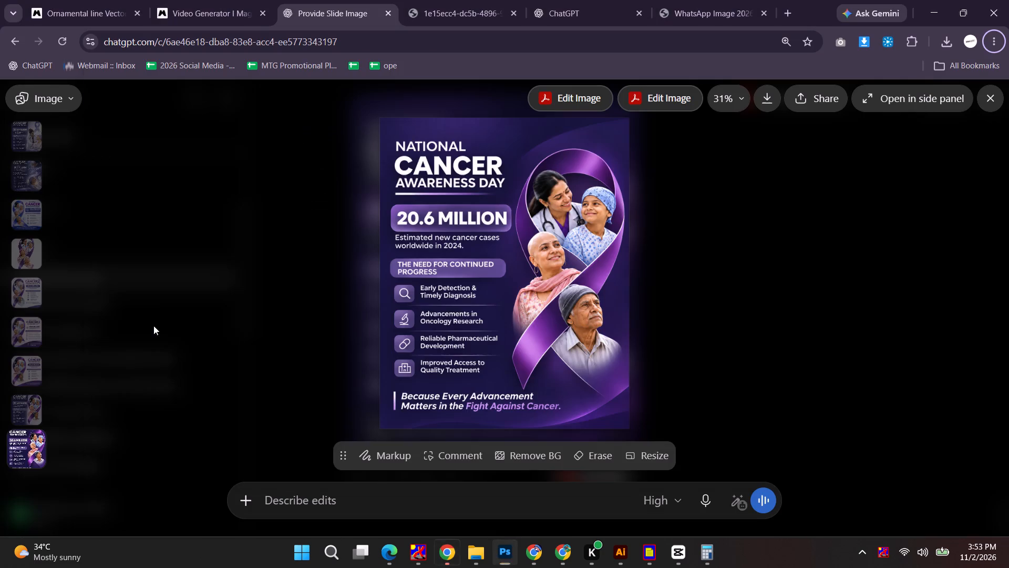
key(alt+Tab)
click(191, 327)
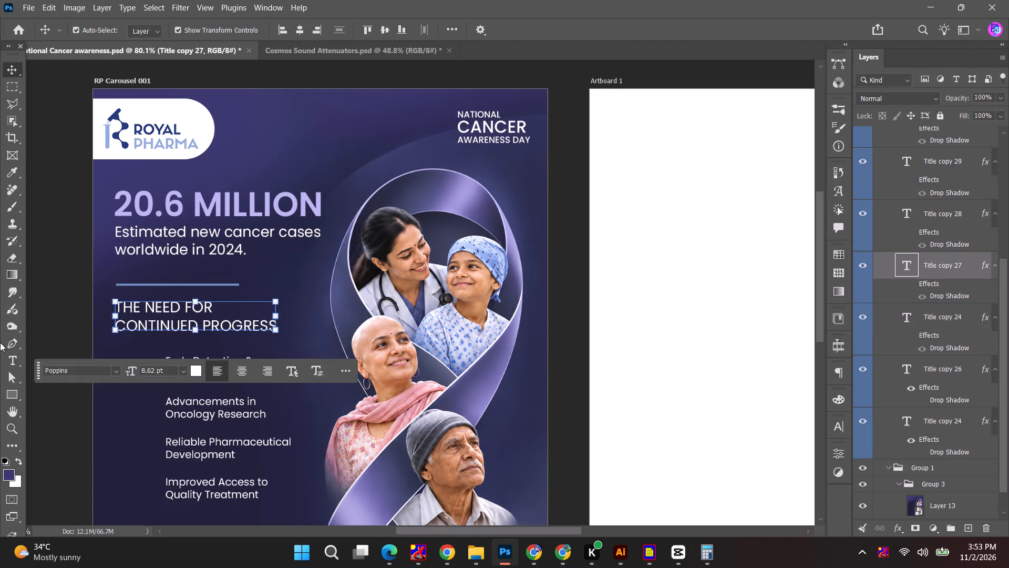
click(6, 392)
drag(92, 293, 228, 324)
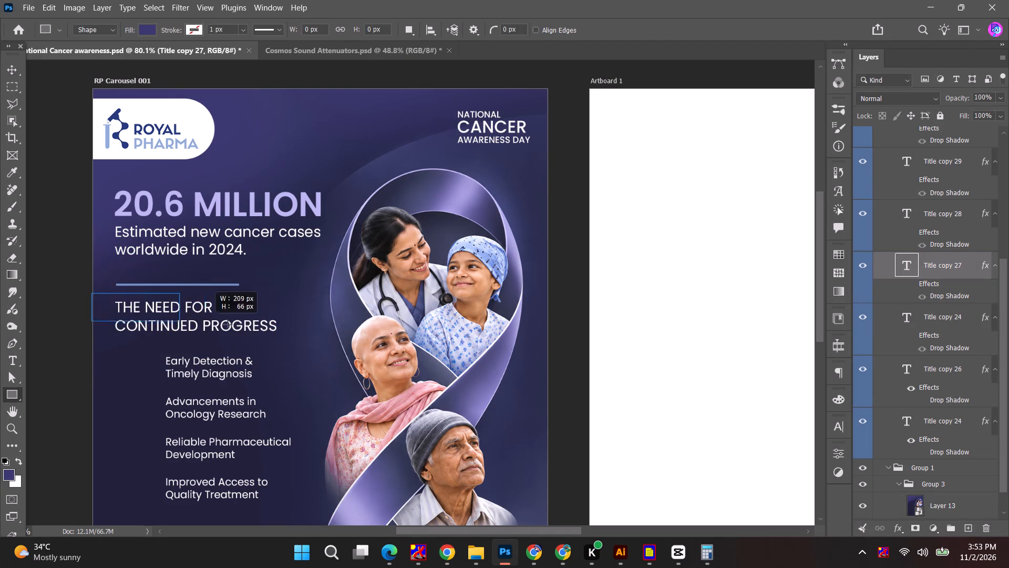
drag(228, 324, 329, 343)
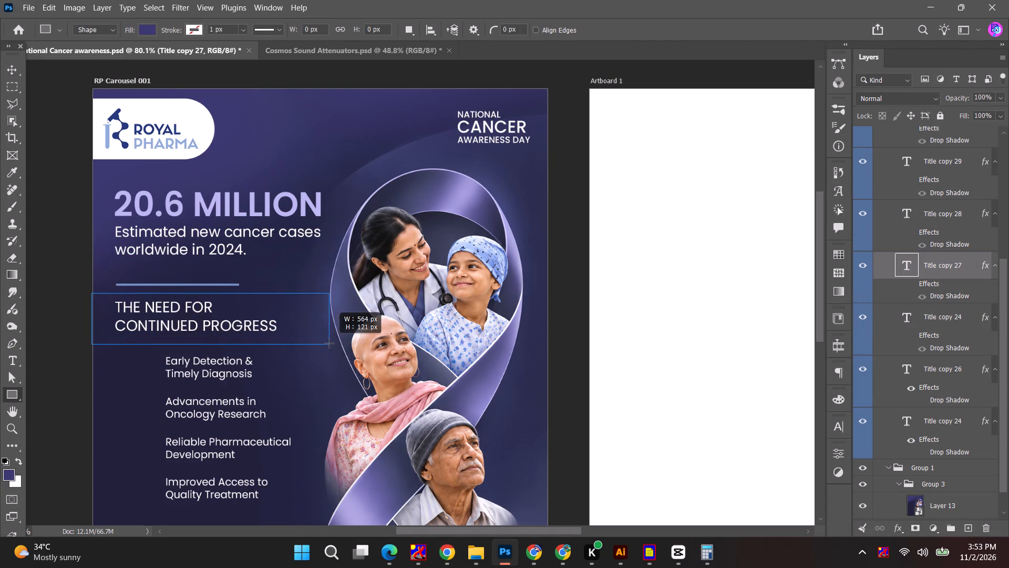
drag(329, 343, 339, 339)
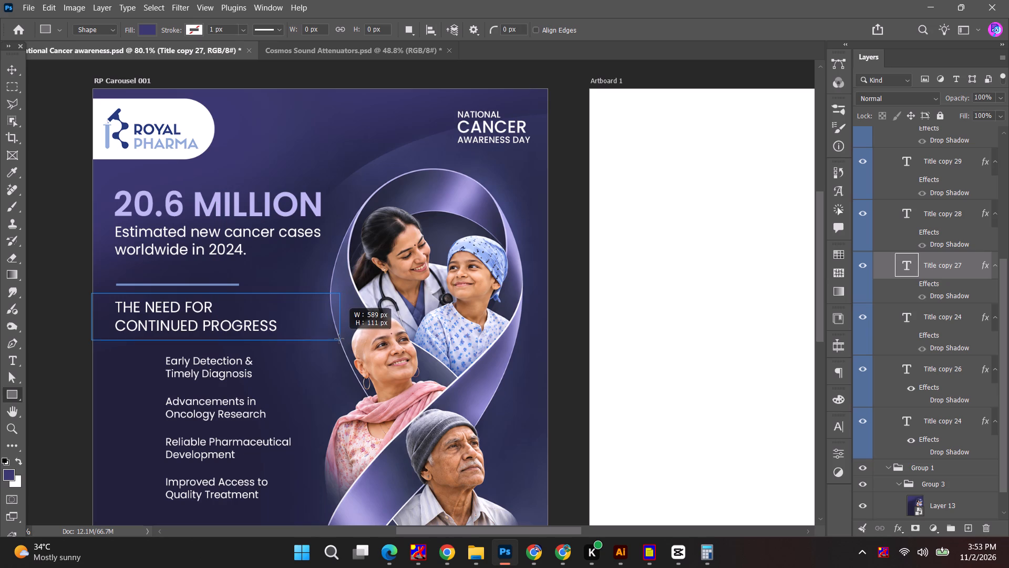
drag(339, 339, 339, 336)
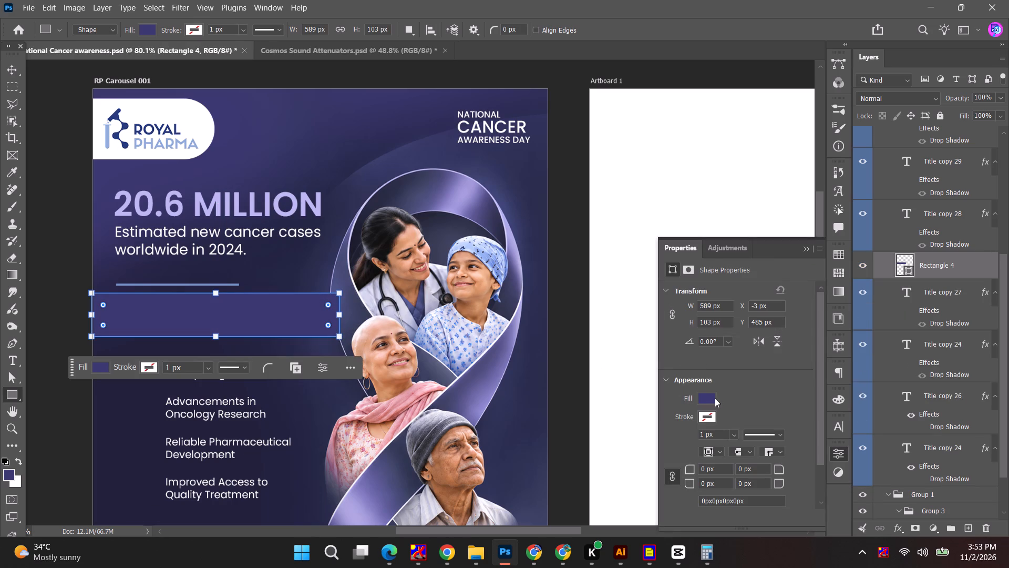
Fill the new rectangle with the recently used dark navy #22213d and place its layer beneath the text layers, above Group 1.
click(712, 398)
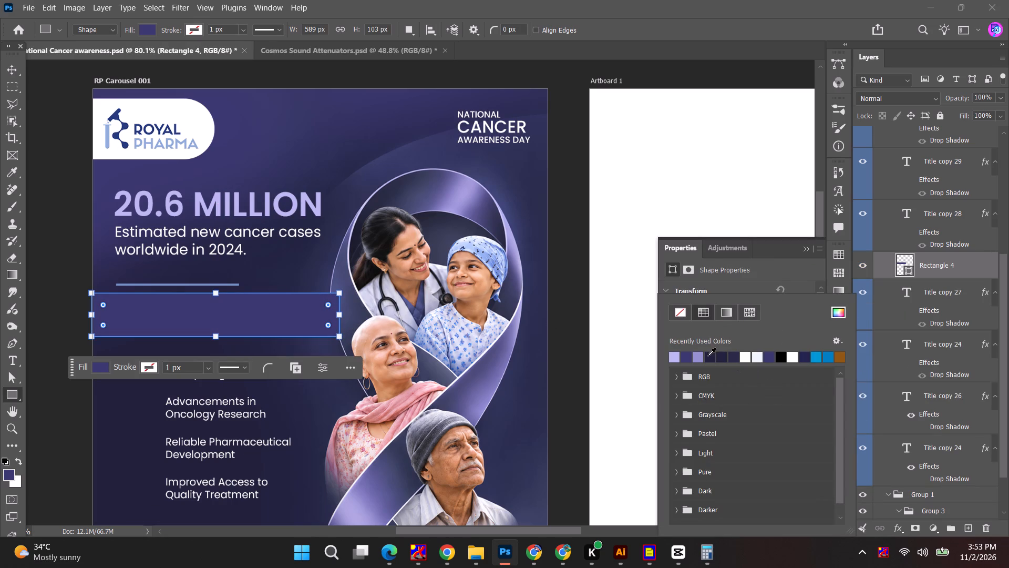
click(707, 354)
drag(949, 264, 950, 469)
click(14, 65)
click(18, 126)
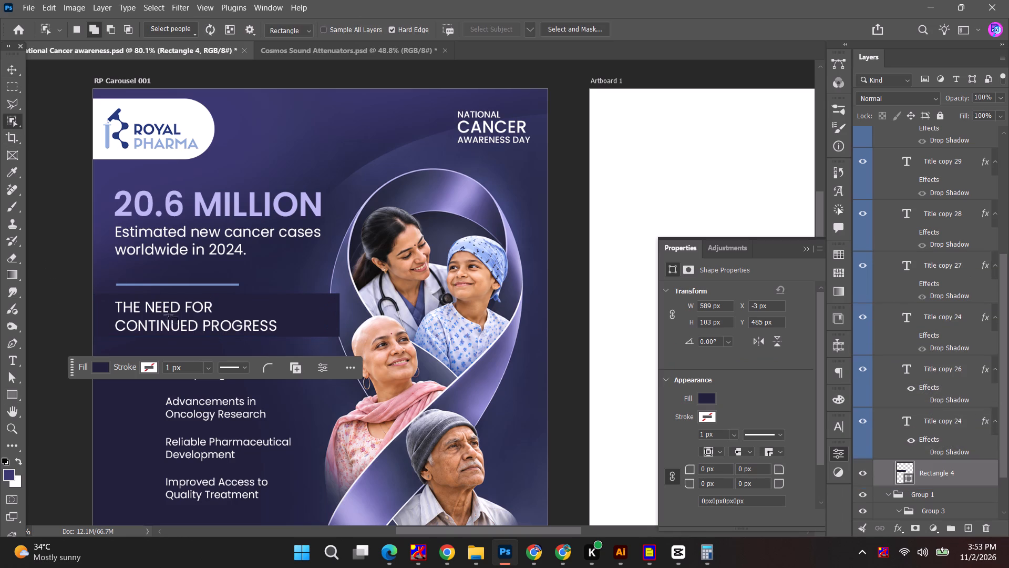
click(7, 73)
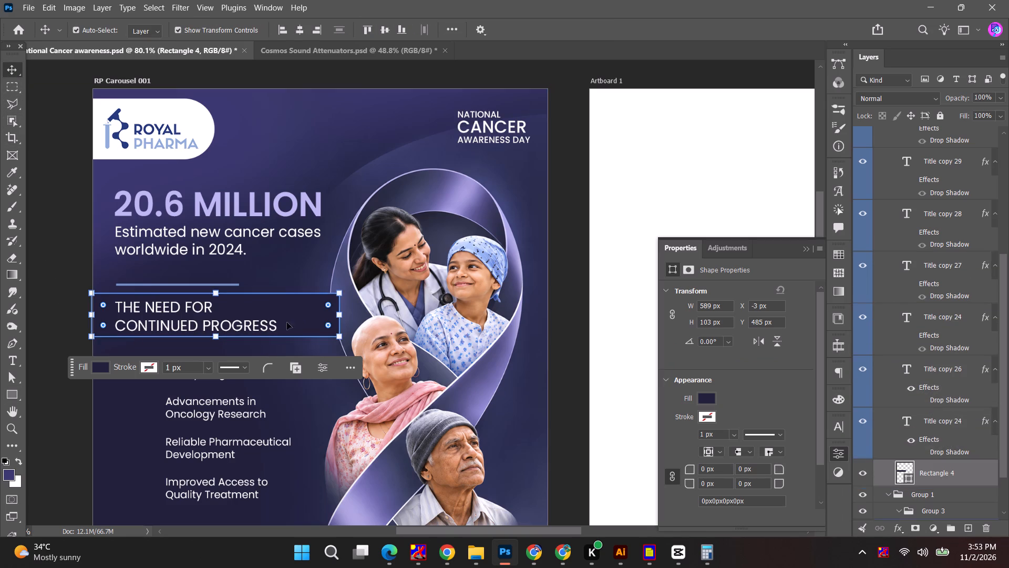
Darken the fill of the rectangle behind "THE NEED FOR CONTINUED PROGRESS" to #131226.
click(711, 398)
click(834, 313)
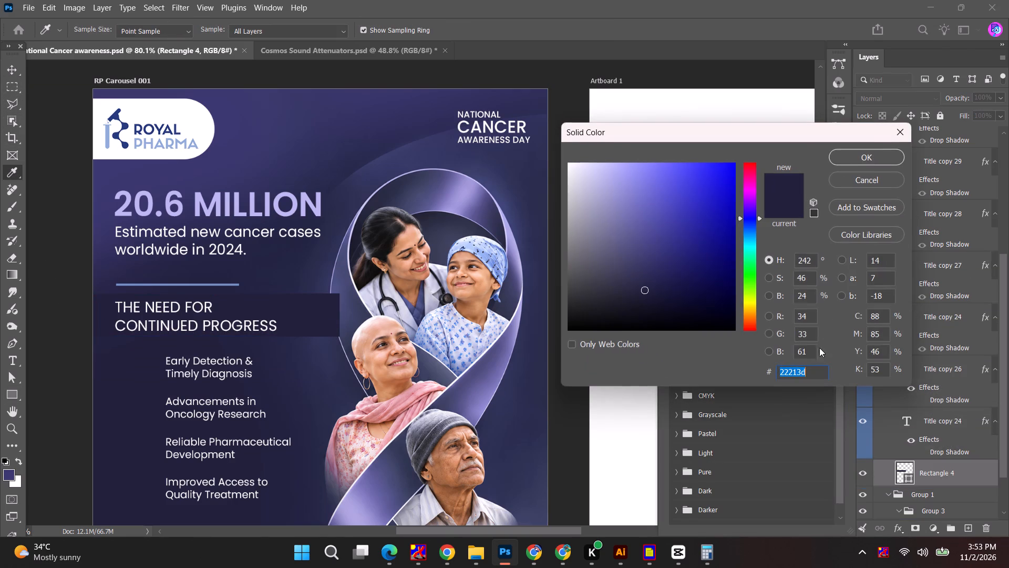
click(652, 304)
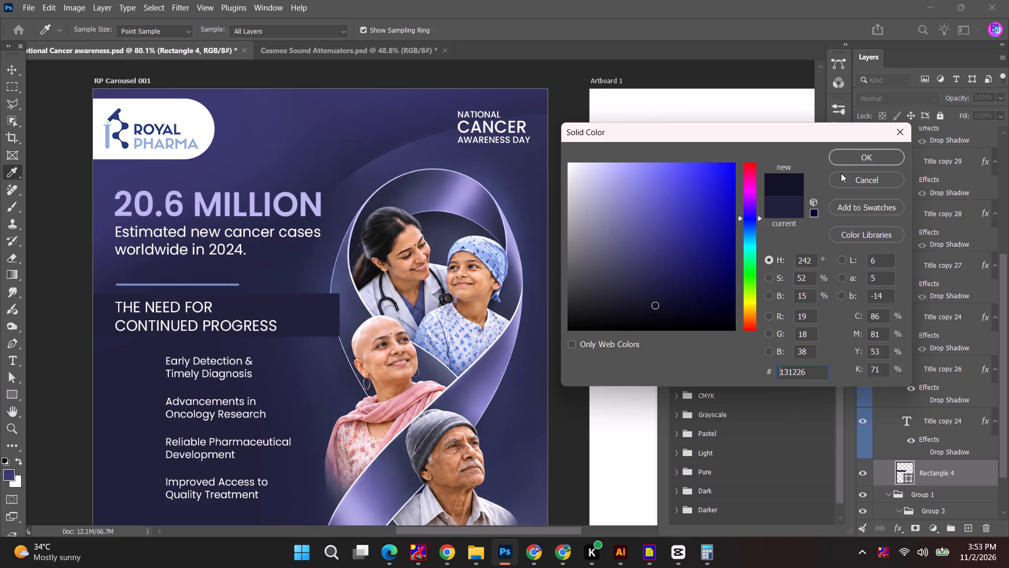
click(849, 150)
alt+scroll(260, 290, down, 4)
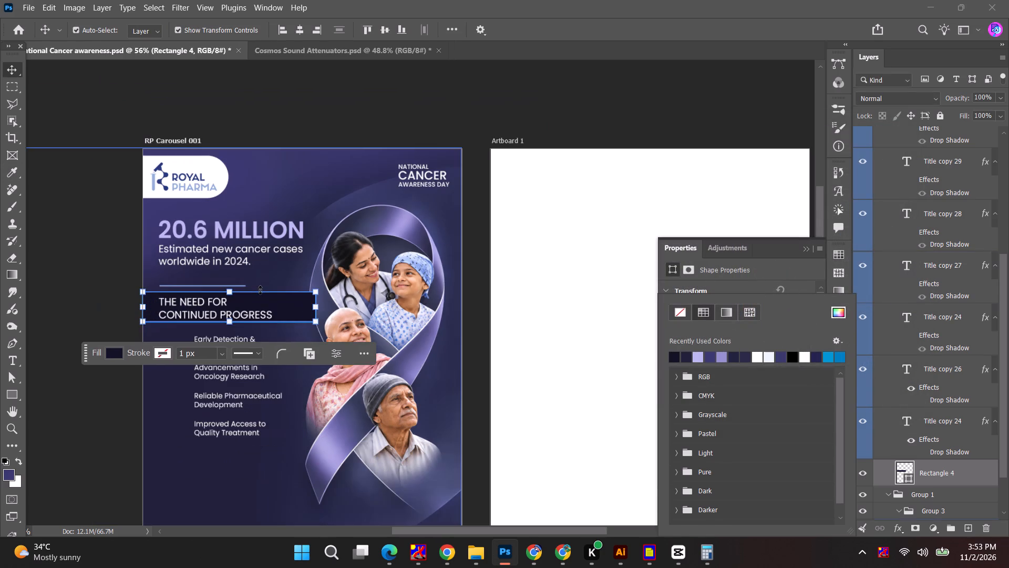
key(space)
drag(262, 283, 256, 191)
alt+scroll(239, 216, up, 3)
click(284, 217)
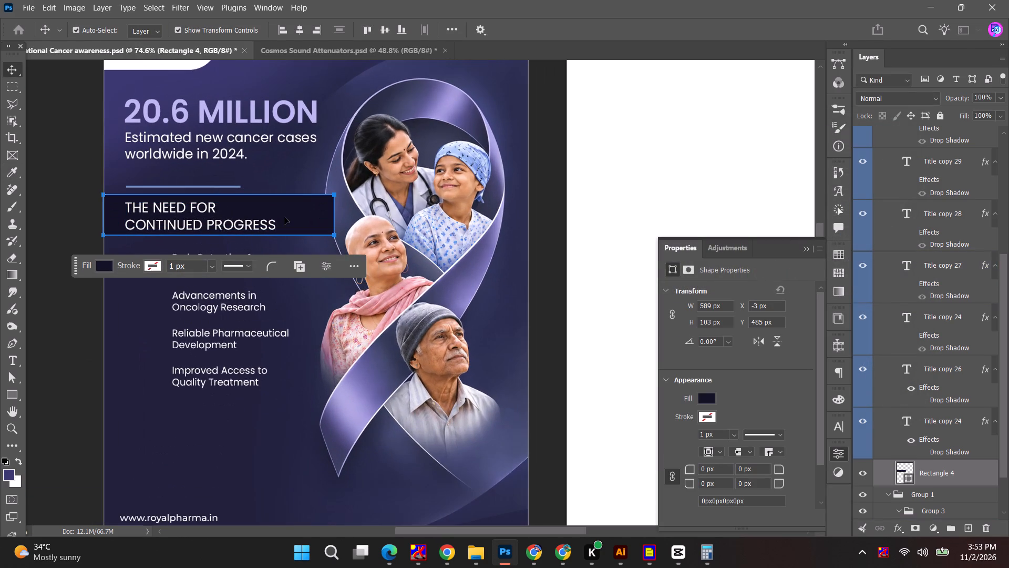
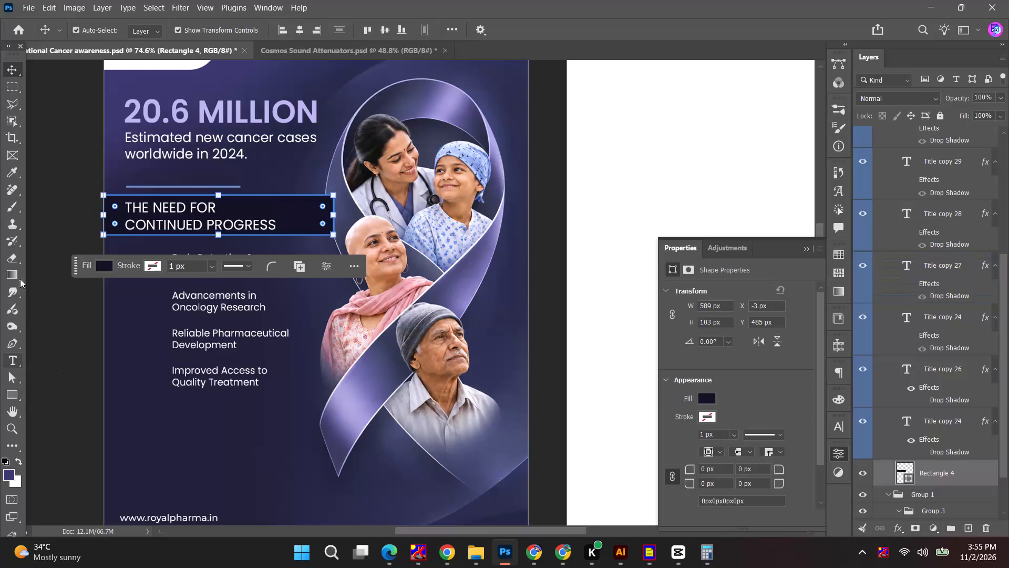
Shift the "THE NEED FOR CONTINUED PROGRESS" text slightly right within its dark banner.
click(19, 261)
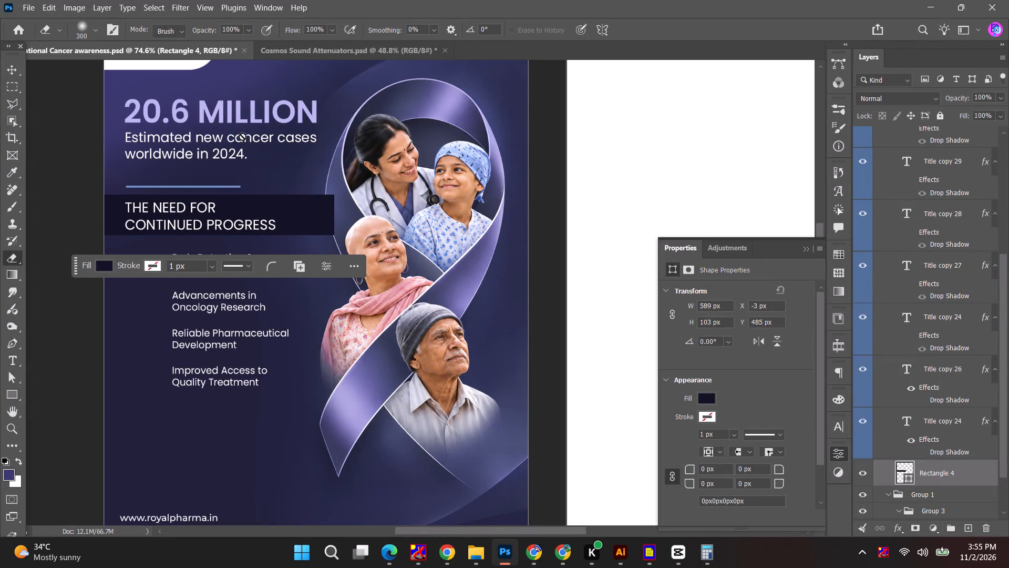
right_click(19, 70)
click(63, 161)
drag(204, 223, 215, 222)
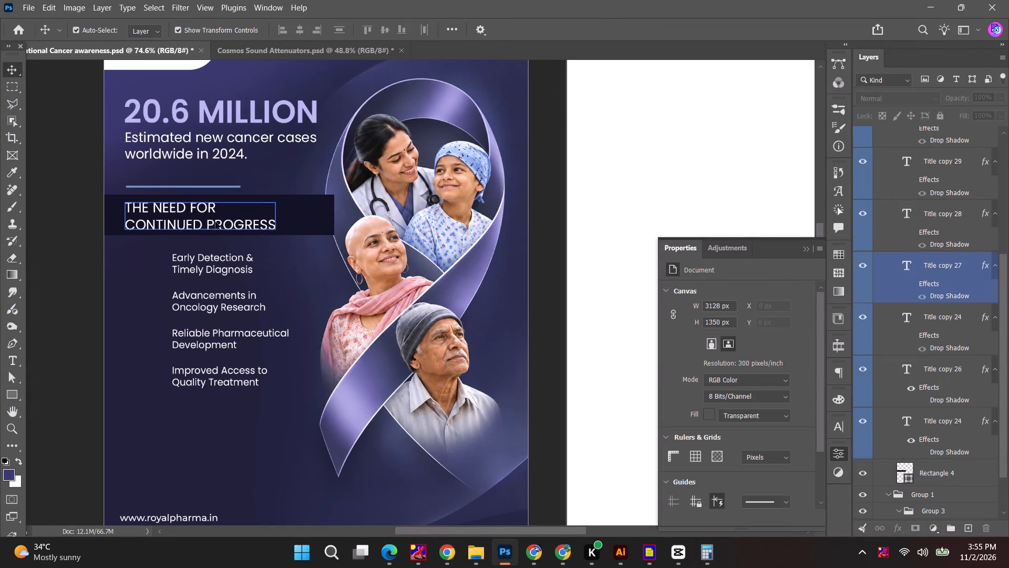
drag(215, 222, 214, 224)
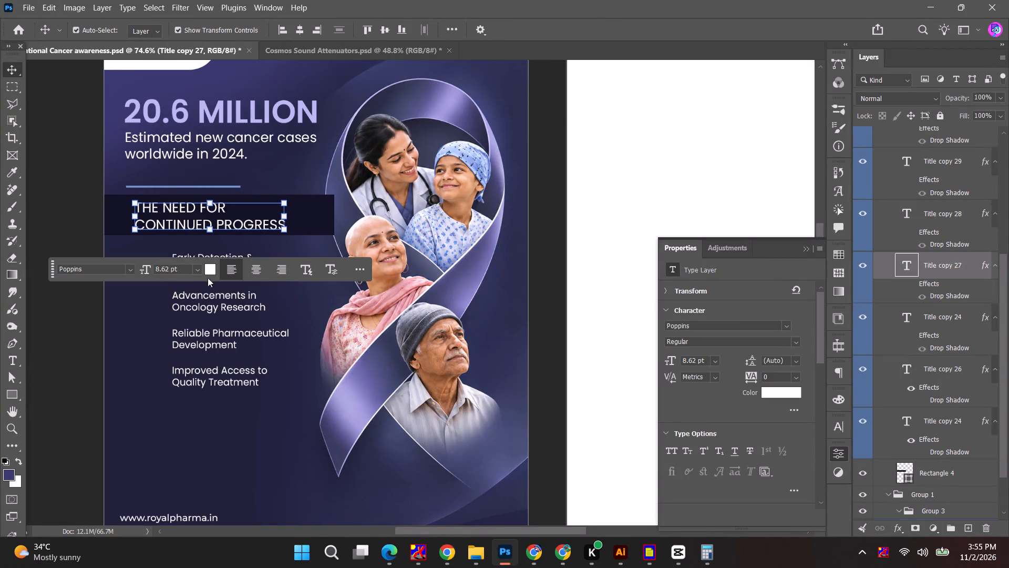
Duplicate the "THE NEED FOR CONTINUED PROGRESS" text straight down to the empty area above the website address.
click(23, 409)
alt+drag(167, 222, 166, 291)
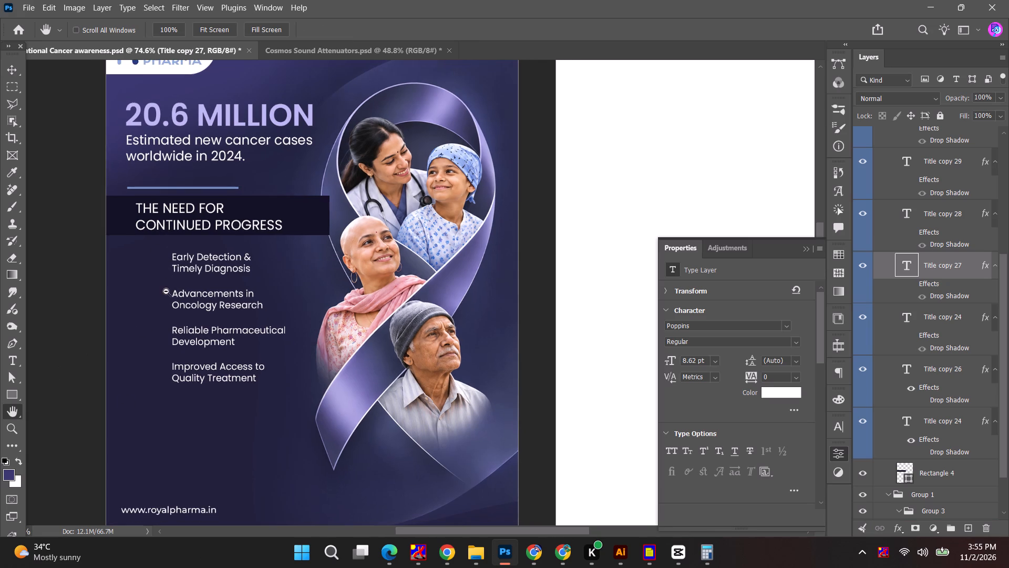
alt+drag(166, 291, 164, 310)
key(v)
click(173, 225)
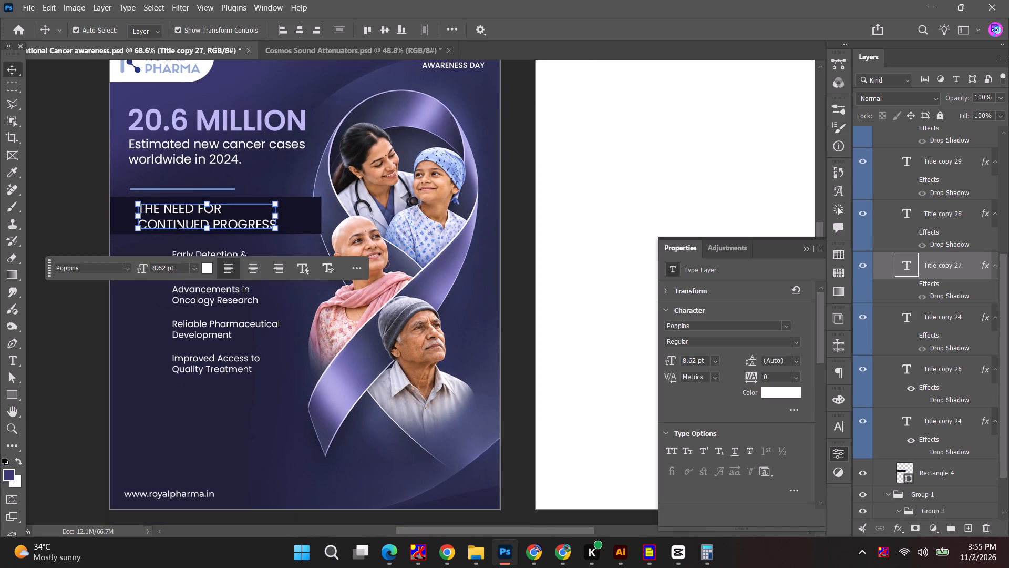
alt+drag(177, 220, 174, 439)
Copy the closing line of the National Cancer Awareness Day brief from the 2026 Social Media spreadsheet in Chrome.
key(alt+Tab)
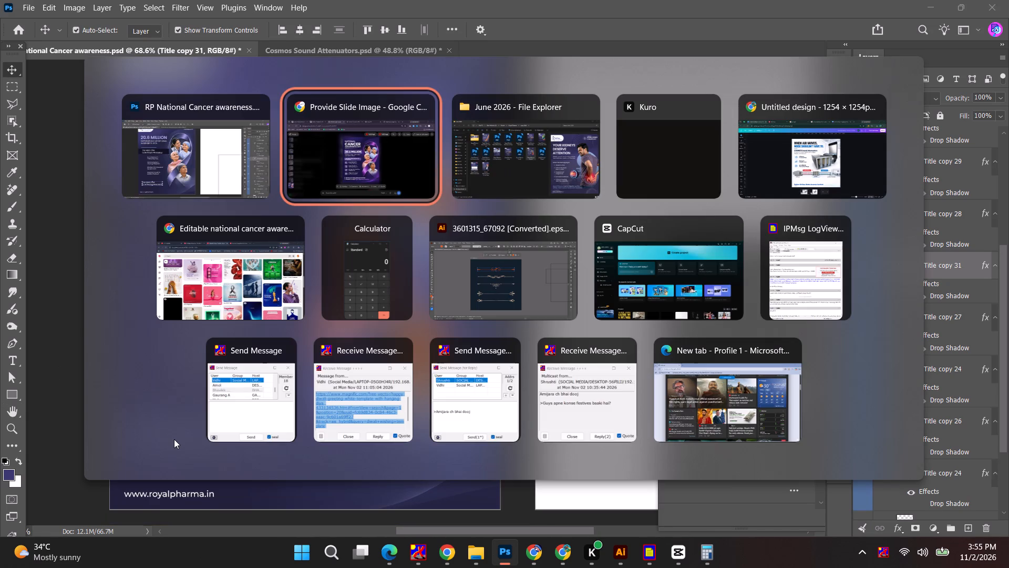
key(alt+Tab)
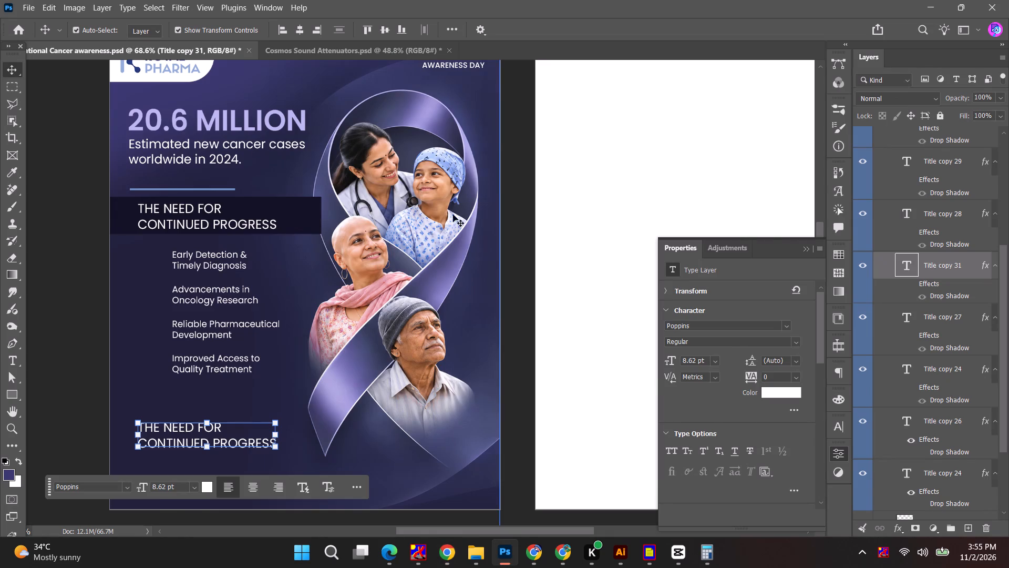
key(alt+Tab)
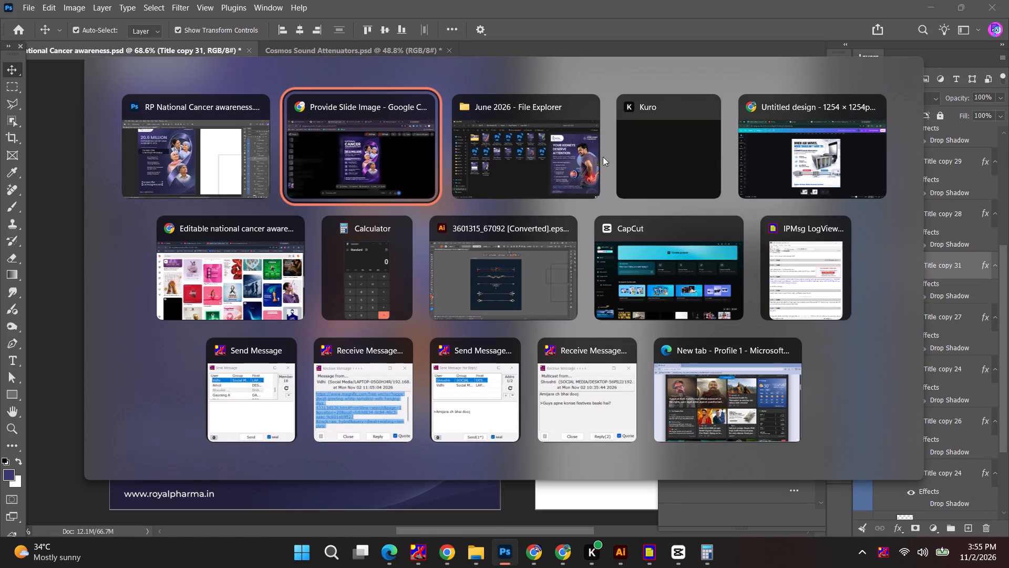
alt+click(816, 149)
click(40, 0)
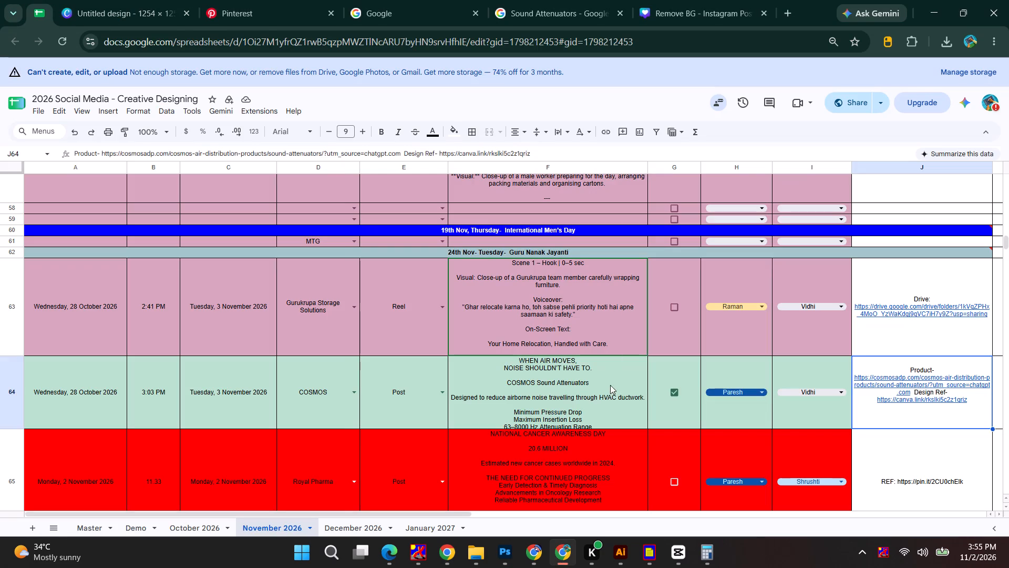
click(583, 343)
scroll(576, 465, down, 3)
double_click(576, 312)
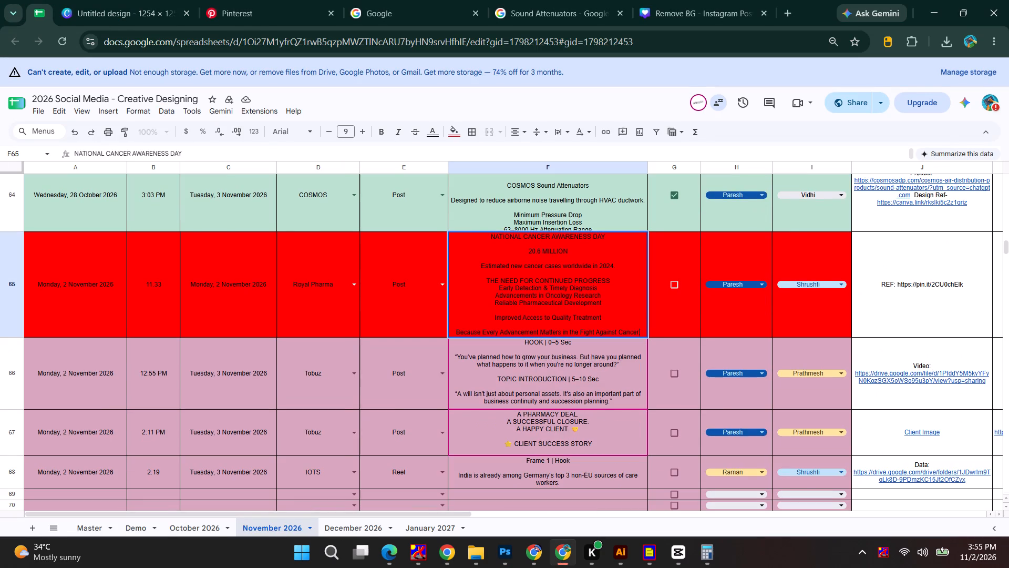
drag(453, 330, 702, 330)
key(ctrl+c)
Back in Photoshop, replace the duplicated text with the copied "Because Every Advancement Matters in the Fight Against Cancer." and break the line before "Matters".
key(alt+Tab)
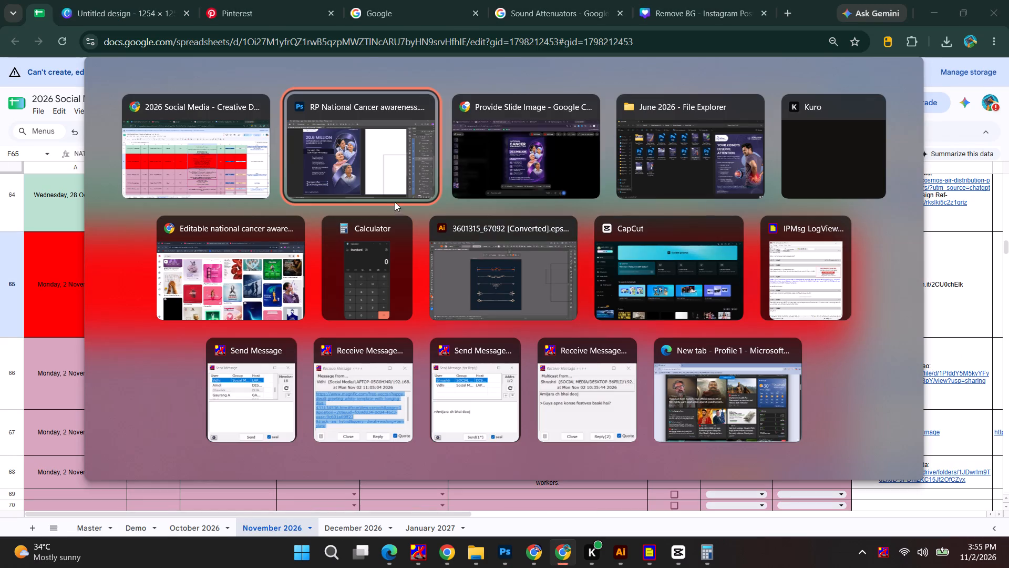
alt+click(526, 166)
key(alt+Tab)
alt+click(507, 171)
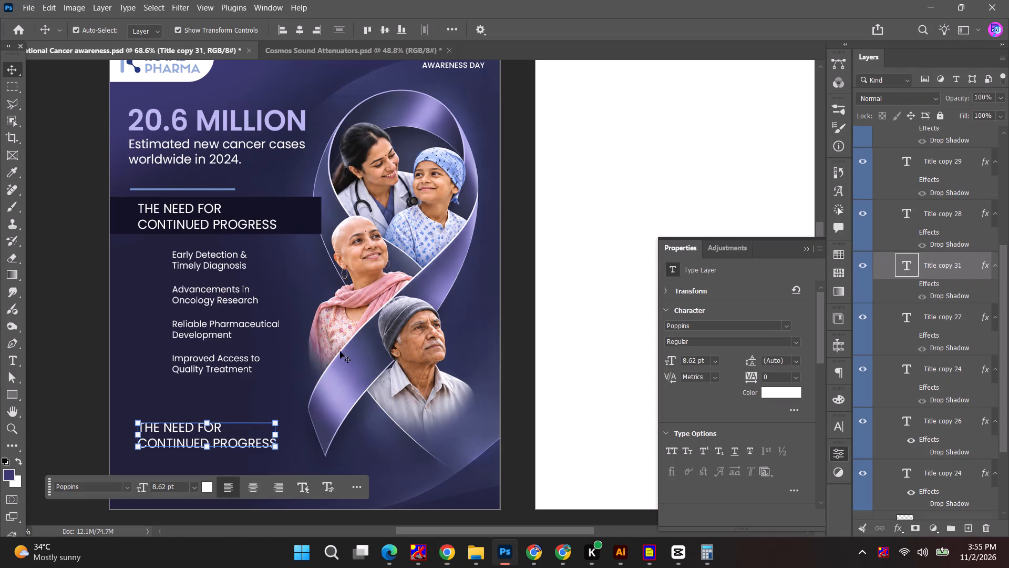
double_click(221, 442)
key(ctrl+v)
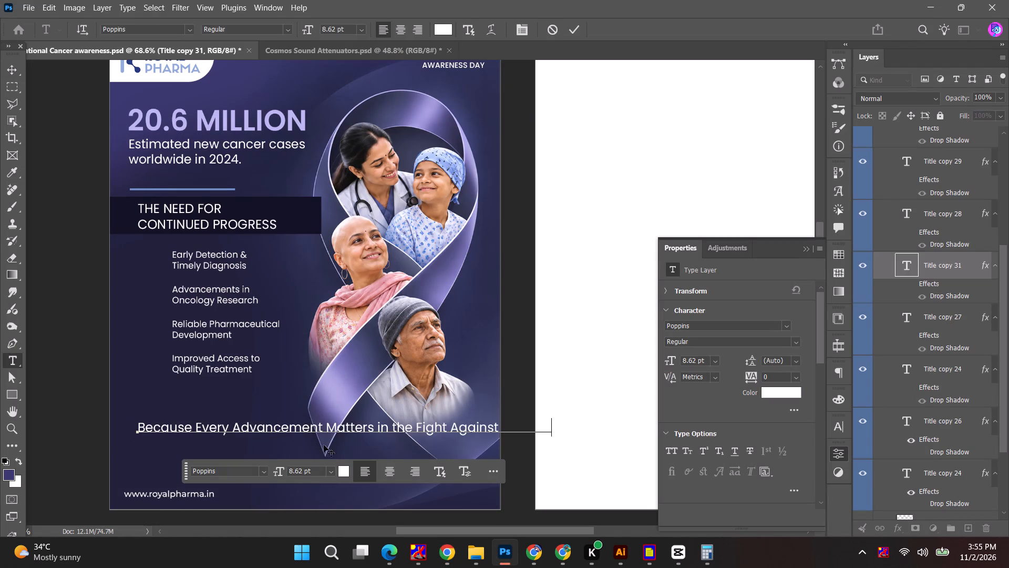
click(327, 429)
key(alt+Tab)
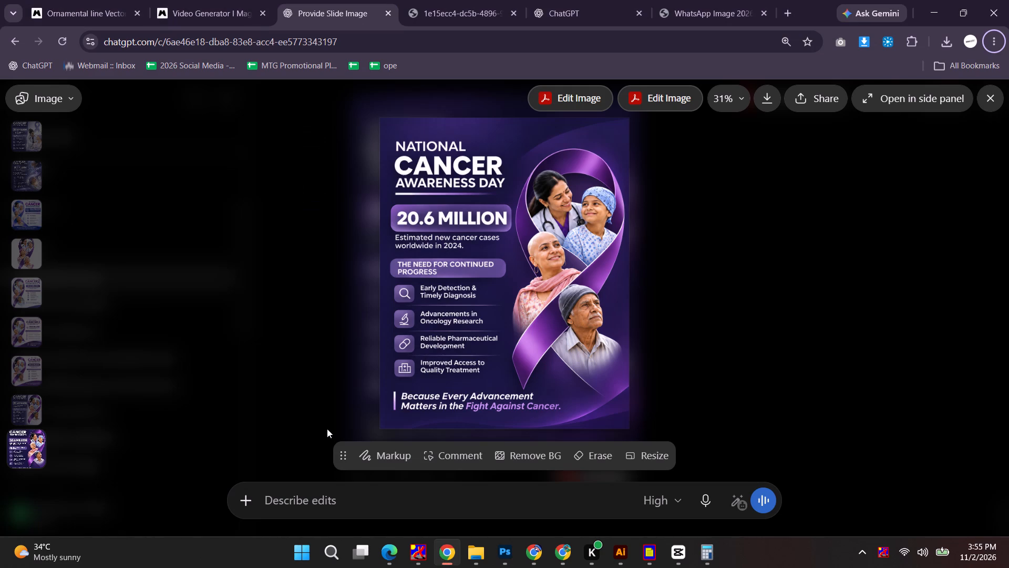
key(alt+Tab)
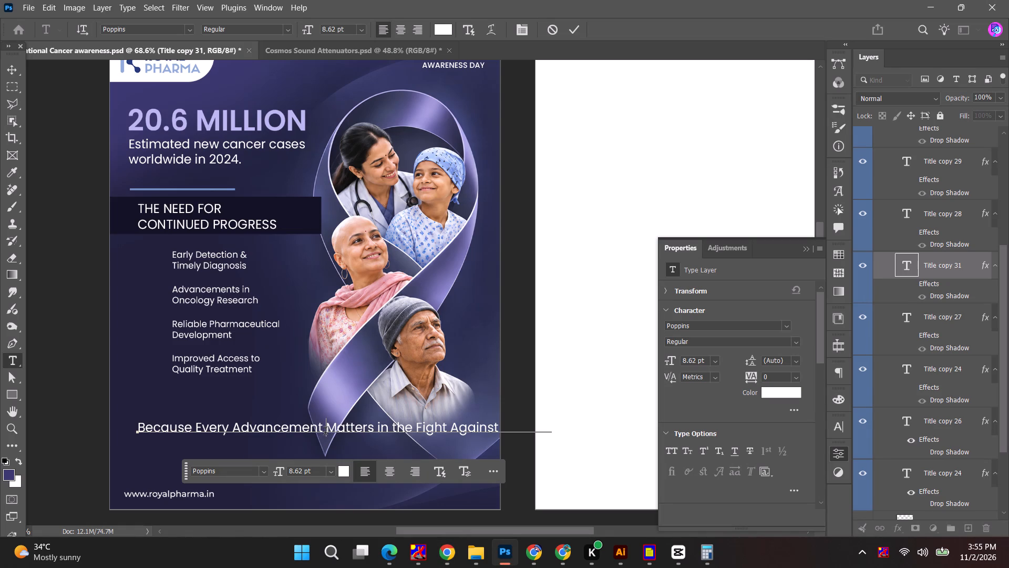
click(328, 431)
key(BackSpace)
key(Return)
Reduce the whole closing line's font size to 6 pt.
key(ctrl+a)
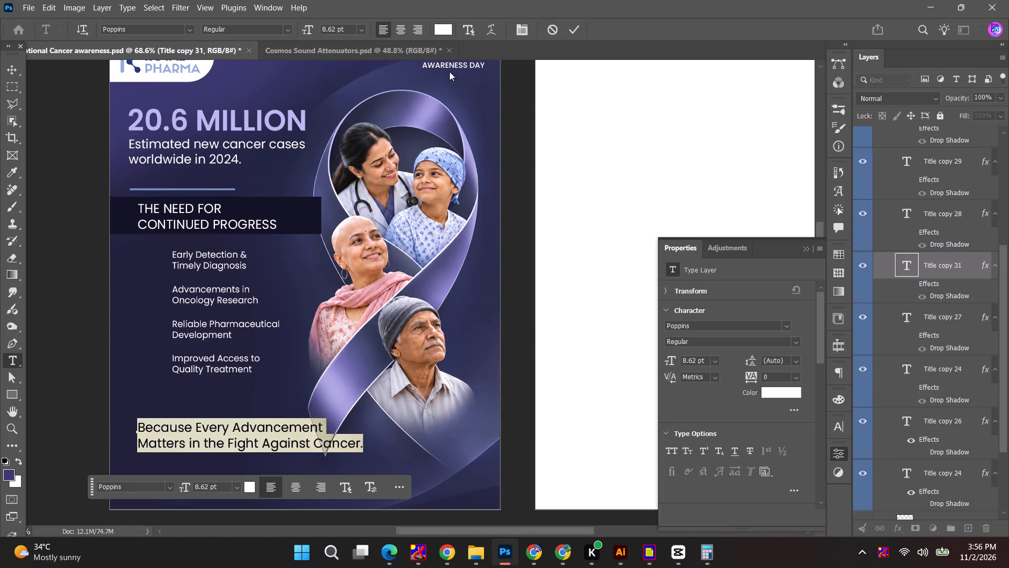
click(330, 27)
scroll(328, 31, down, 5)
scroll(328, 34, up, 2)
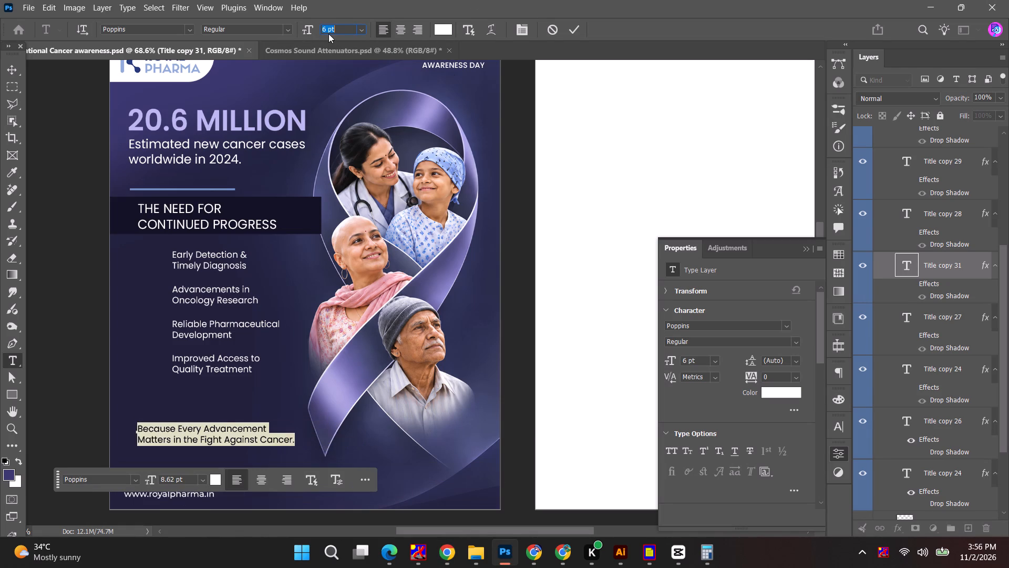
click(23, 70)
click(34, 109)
Set the closing line's font size to 7 pt and shift it left, just above the website address.
alt+scroll(190, 431, up, 4)
key(space)
key(space)
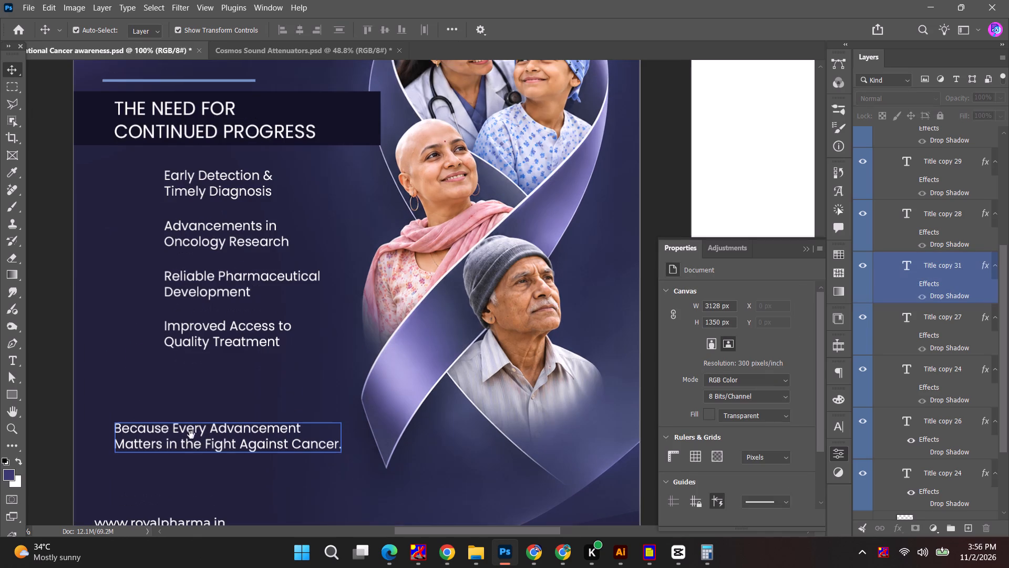
drag(191, 430, 194, 345)
click(199, 358)
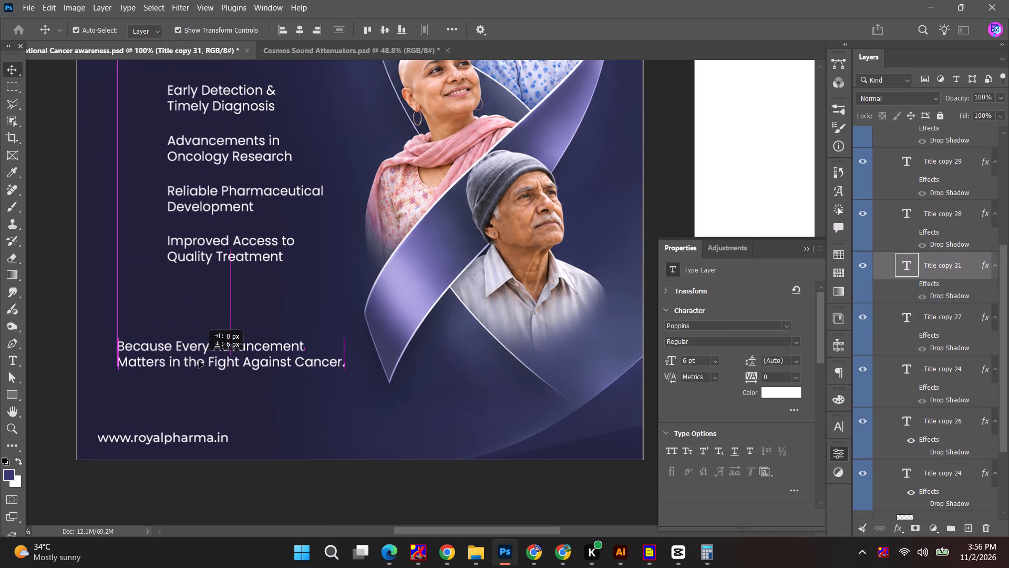
double_click(199, 361)
click(705, 360)
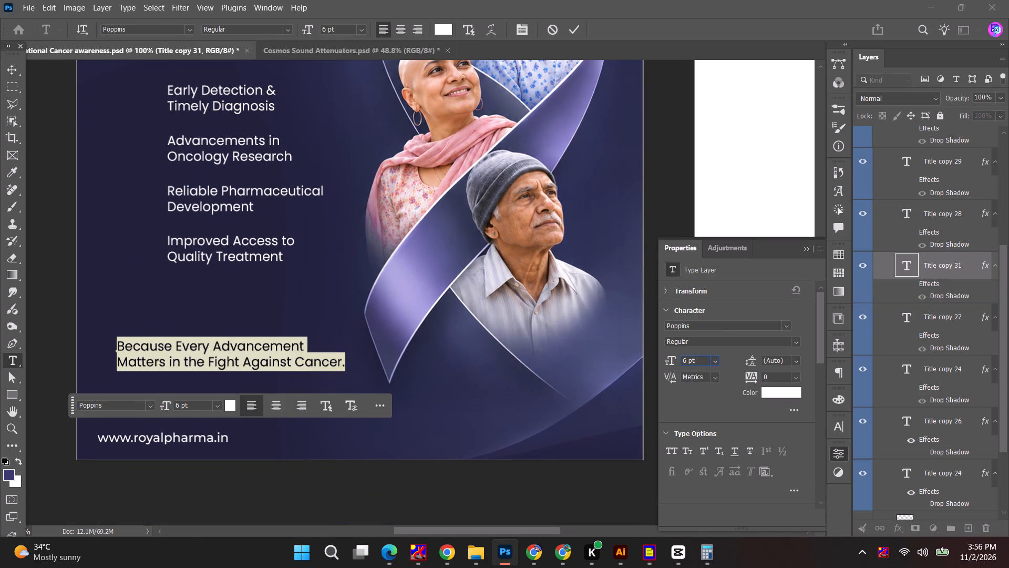
scroll(704, 361, up, 1)
click(12, 69)
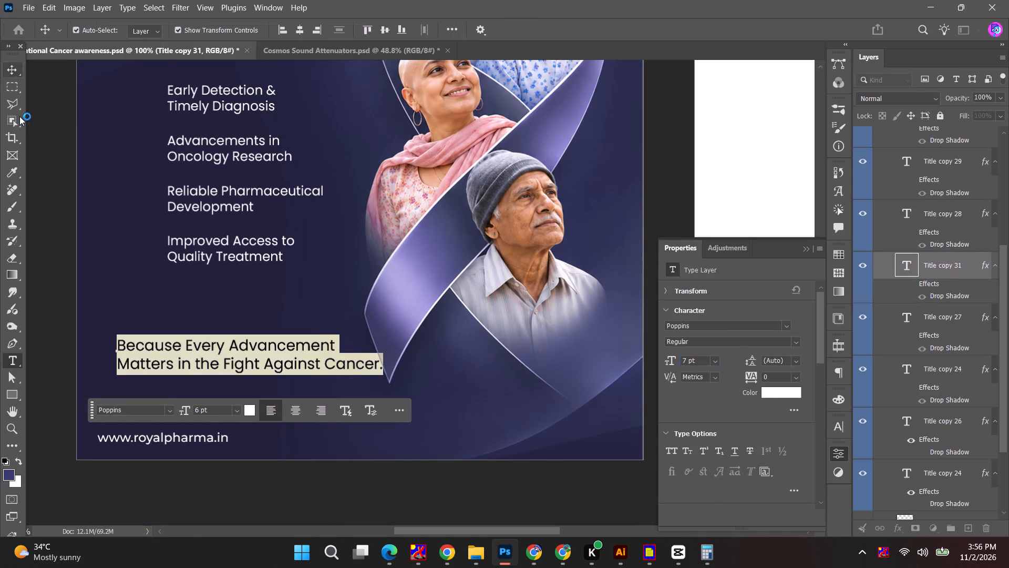
click(51, 171)
drag(201, 351, 189, 357)
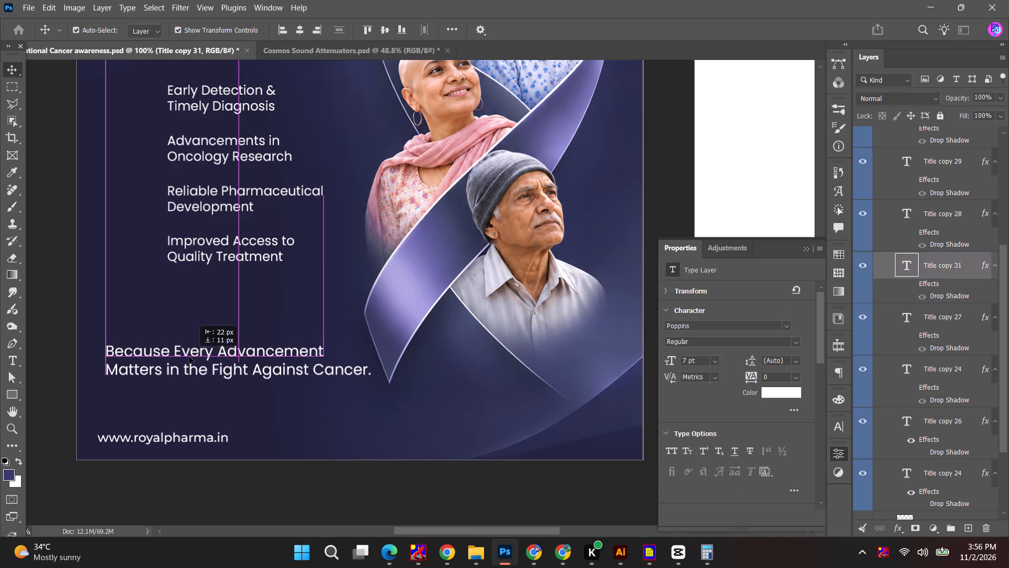
drag(189, 357, 188, 355)
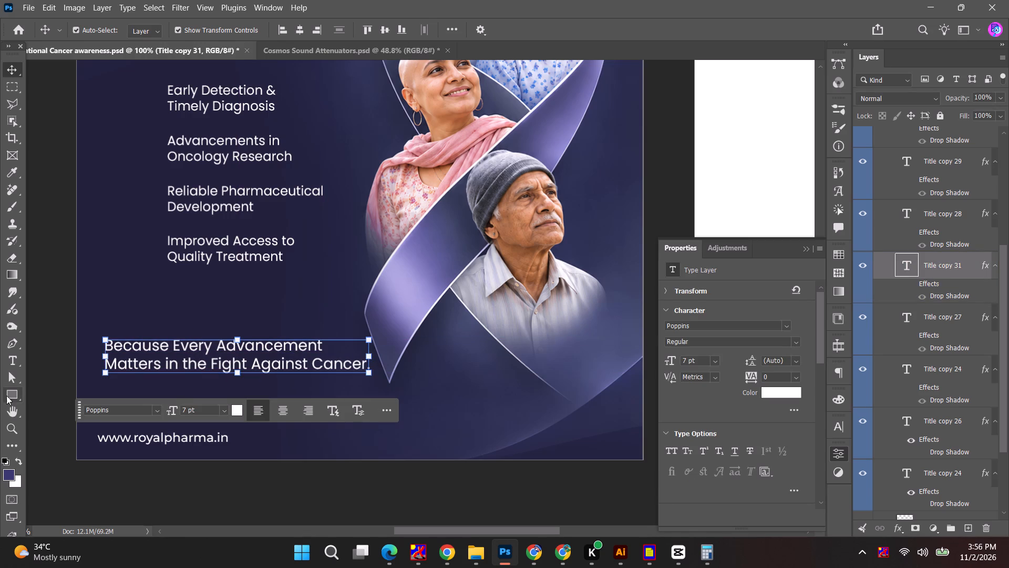
Draw a thin vertical bar about 6 by 63 px left of the closing line and fill it with the recently used lavender.
click(7, 395)
alt+scroll(97, 370, up, 6)
drag(95, 319, 101, 372)
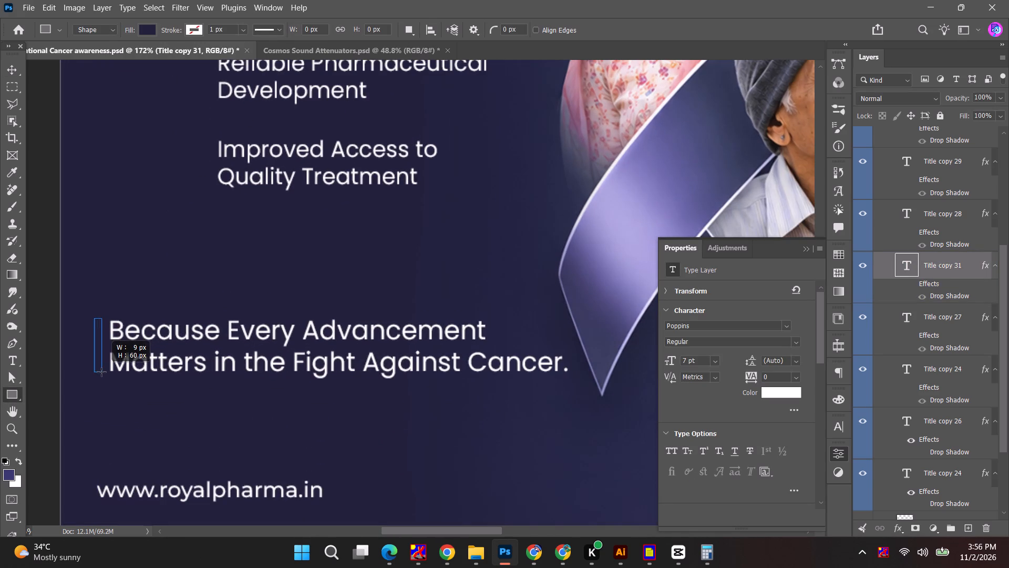
drag(101, 372, 99, 374)
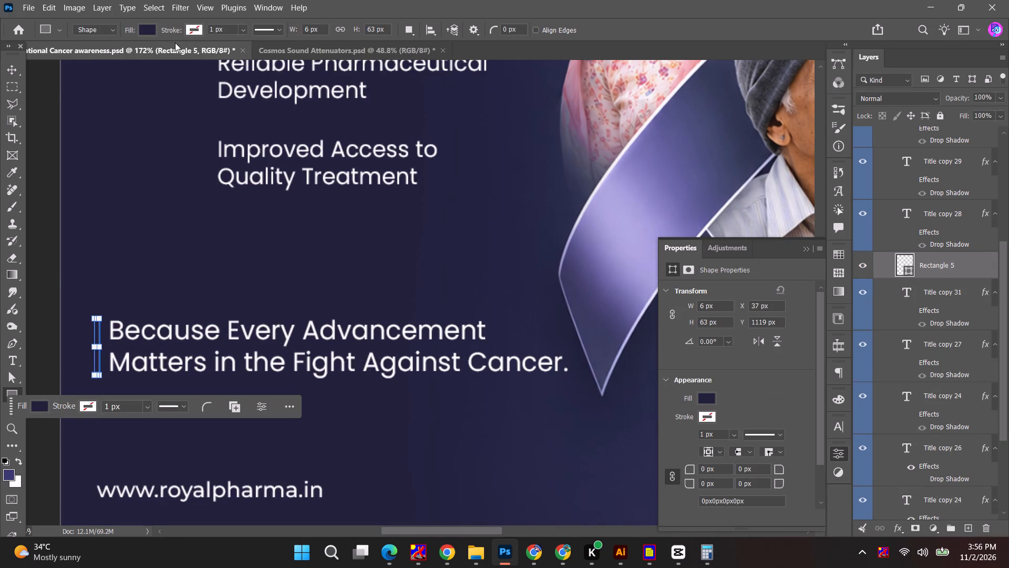
click(149, 27)
click(90, 97)
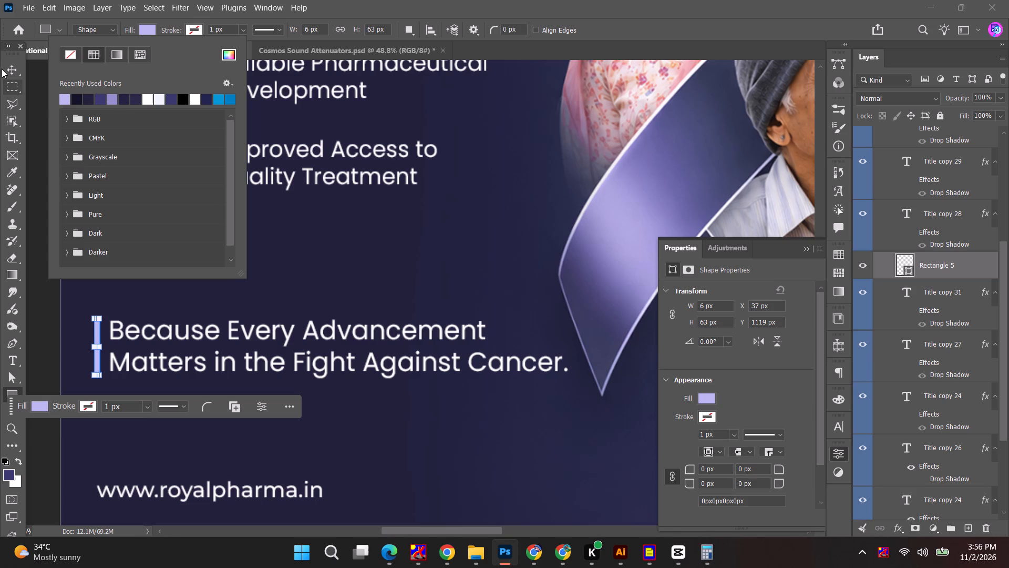
click(7, 66)
click(61, 156)
Review the overall slide layout against the ChatGPT reference image.
alt+scroll(76, 370, up, 5)
alt+scroll(74, 368, down, 12)
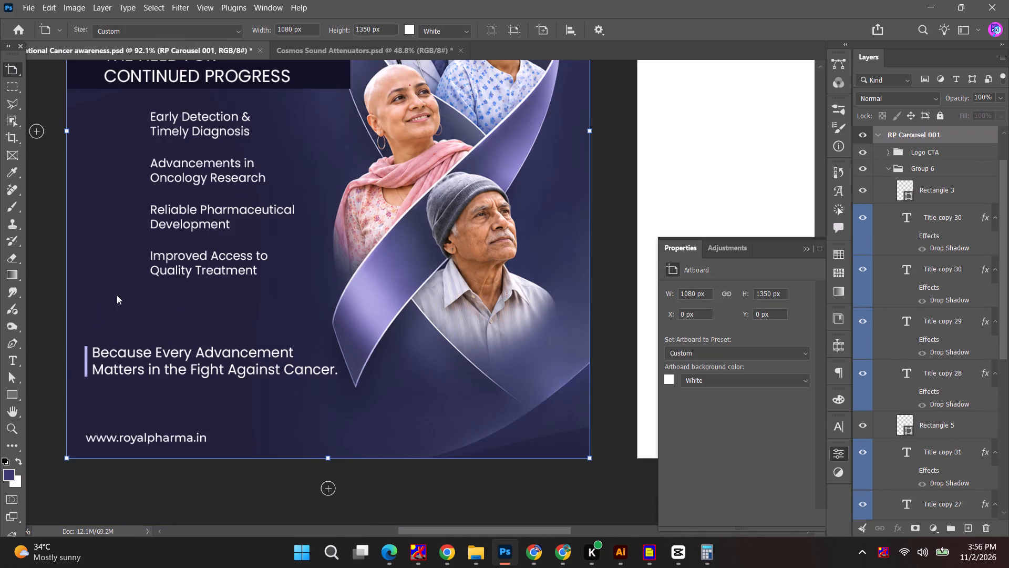
key(space)
key(space)
key(space)
key(space)
key(space)
key(space)
key(space)
drag(117, 301, 121, 414)
key(alt+Tab)
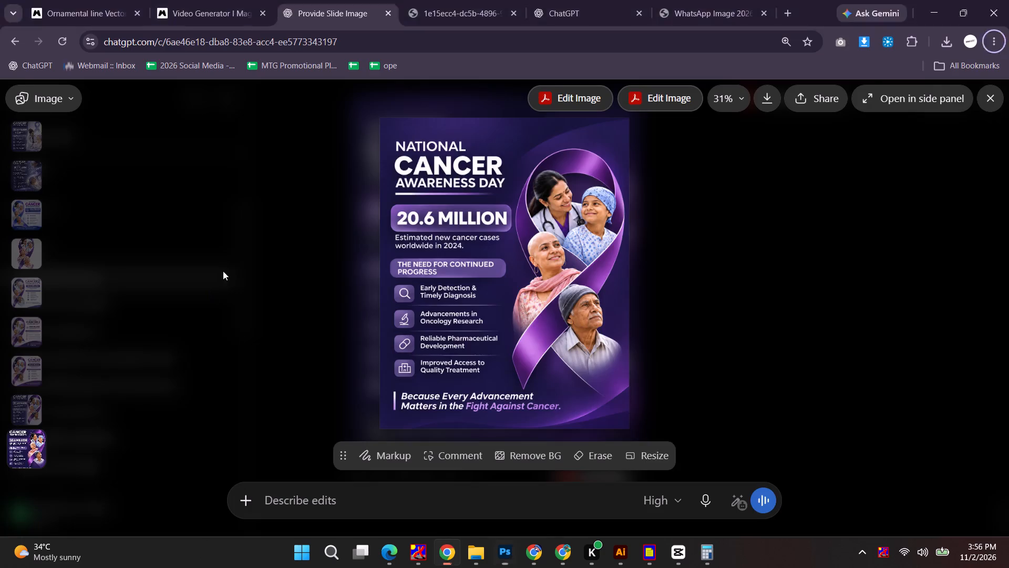
key(alt+Tab)
alt+scroll(298, 208, down, 6)
key(space)
drag(282, 236, 258, 331)
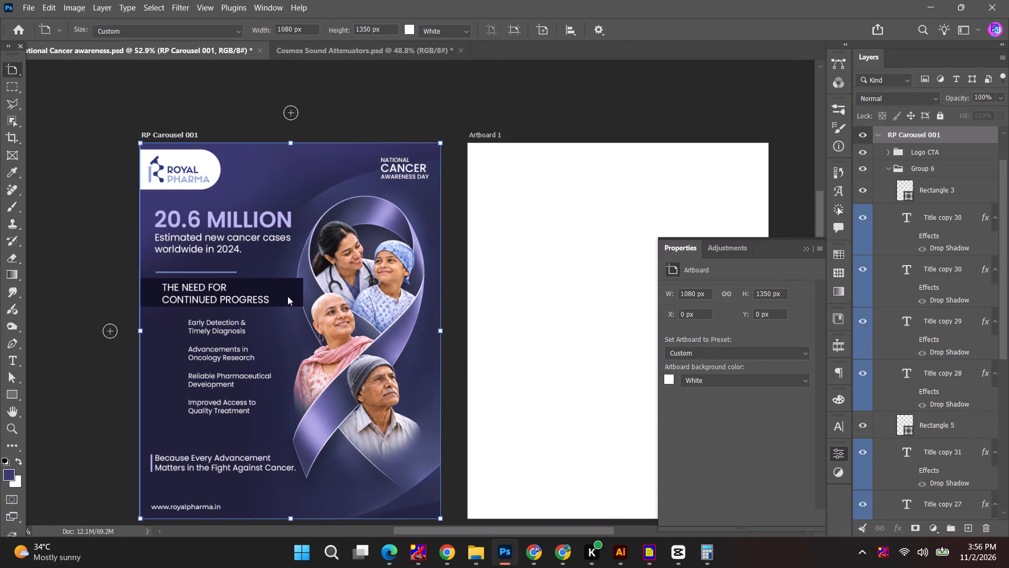
Delete the blue divider line above the dark banner.
click(287, 296)
alt+scroll(174, 276, up, 13)
click(177, 266)
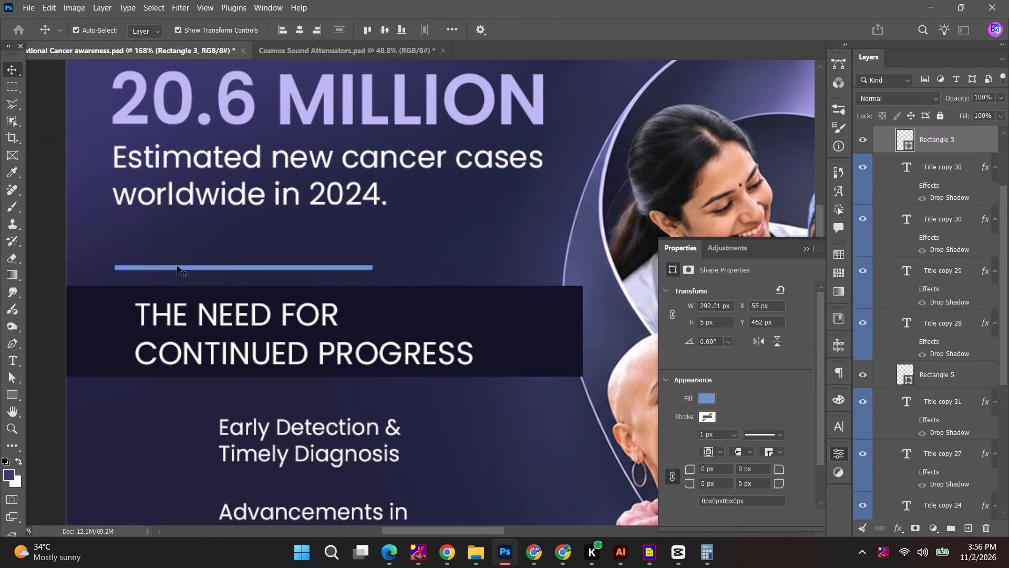
key(BackSpace)
Move the "20.6 MILLION" headline and its "Estimated new cancer cases" subtext down together, closer to the dark banner.
click(260, 182)
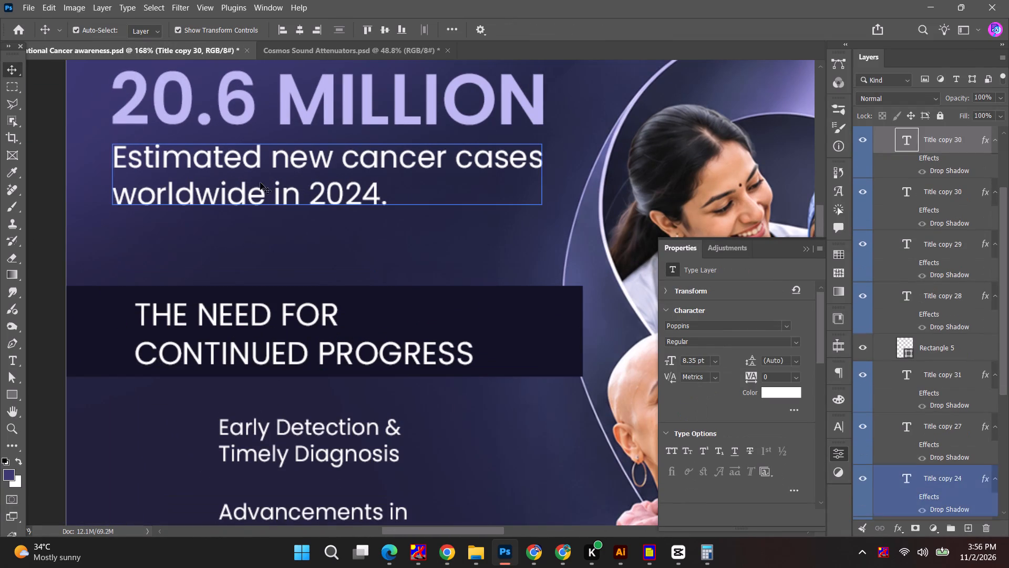
shift+click(334, 102)
drag(334, 103, 325, 149)
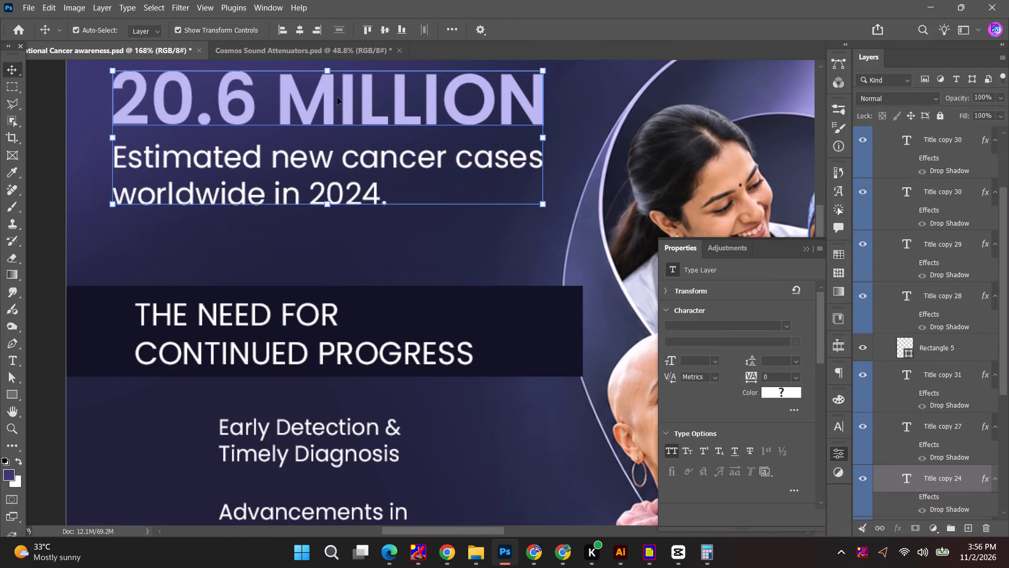
drag(333, 103, 333, 109)
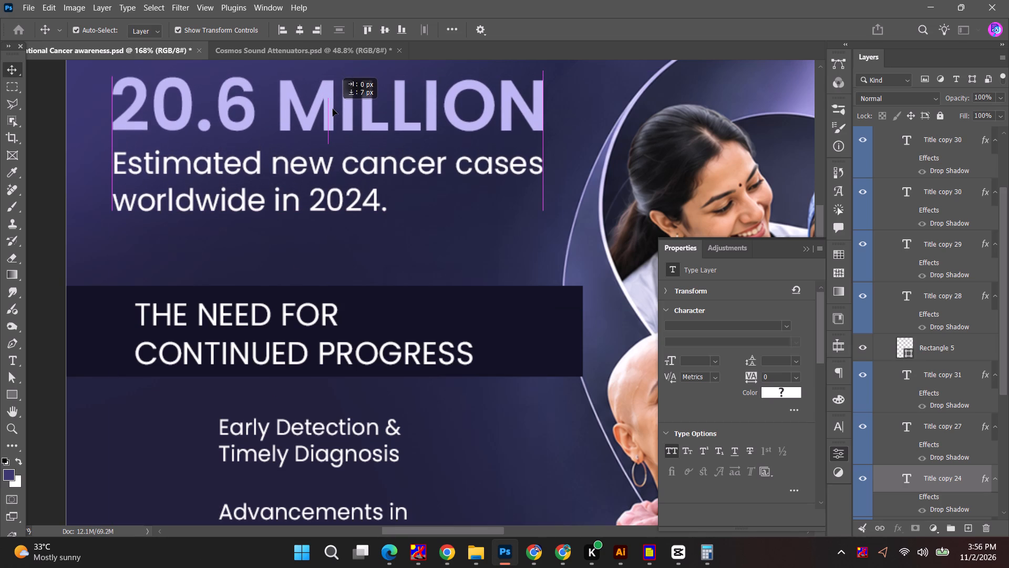
drag(333, 109, 332, 117)
Add a layer mask to the dark banner behind "THE NEED FOR CONTINUED PROGRESS" and fade out its ribbon-side end with a soft 500 px brush.
alt+scroll(293, 277, down, 10)
key(space)
key(space)
key(space)
key(space)
key(space)
key(space)
key(space)
key(space)
key(space)
key(space)
key(space)
key(space)
key(space)
key(space)
key(space)
key(space)
key(space)
key(space)
key(space)
key(space)
drag(295, 382, 266, 273)
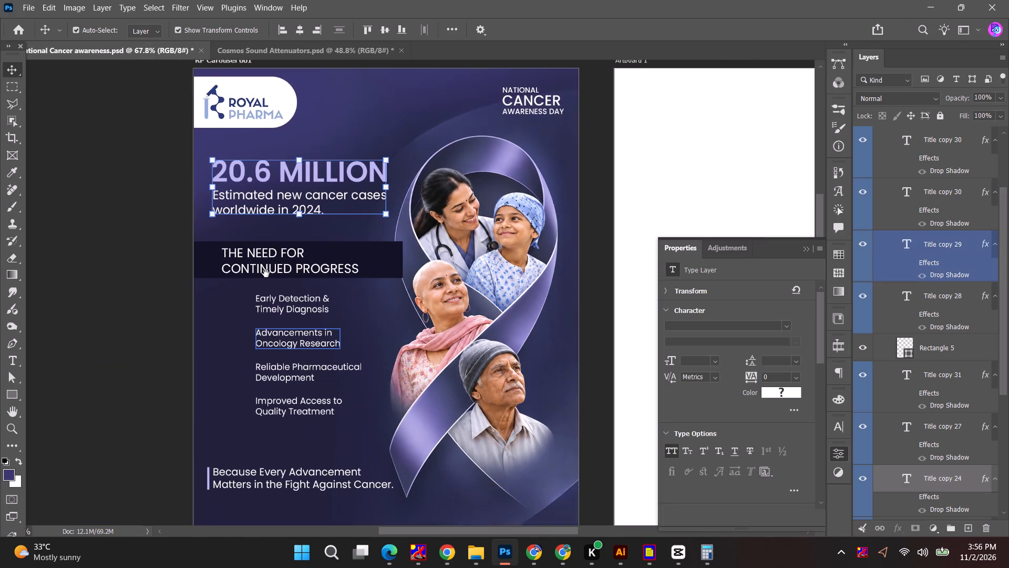
drag(266, 273, 265, 335)
key(space)
key(space)
key(space)
key(space)
drag(263, 391, 256, 382)
click(328, 232)
click(914, 528)
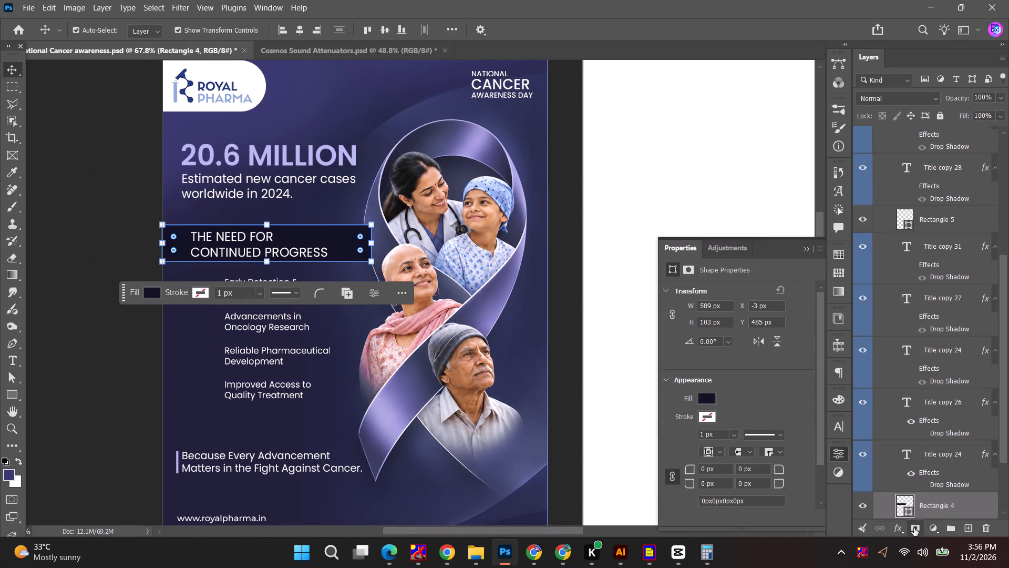
key(b)
click(422, 238)
click(426, 237)
double_click(440, 237)
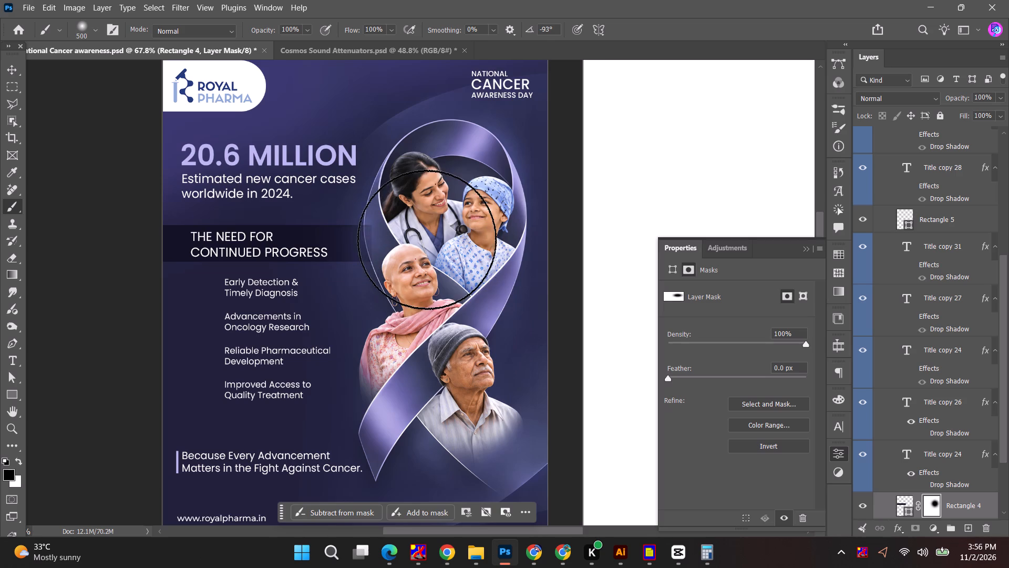
double_click(425, 241)
triple_click(431, 245)
click(425, 249)
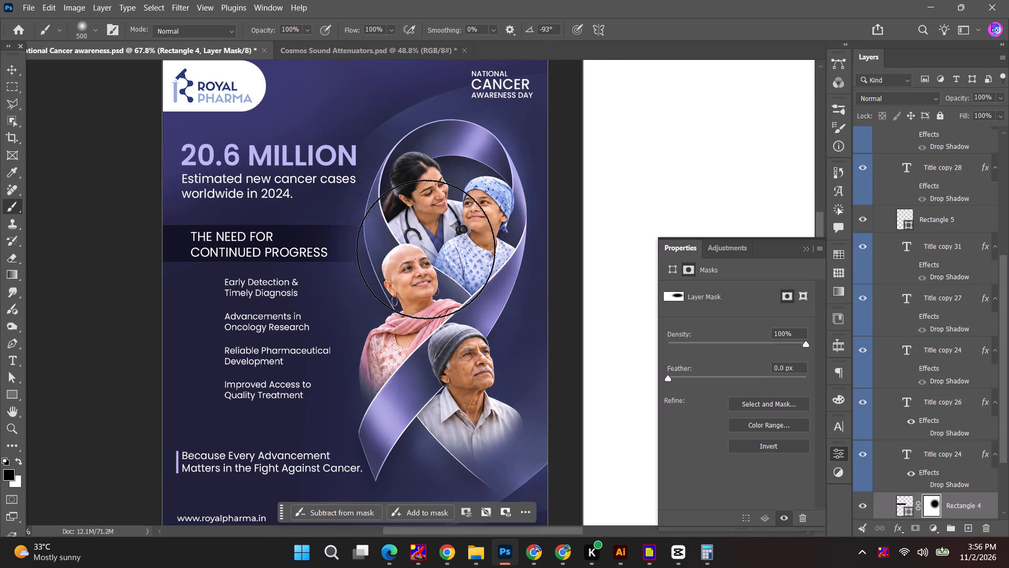
click(11, 72)
click(80, 186)
click(73, 251)
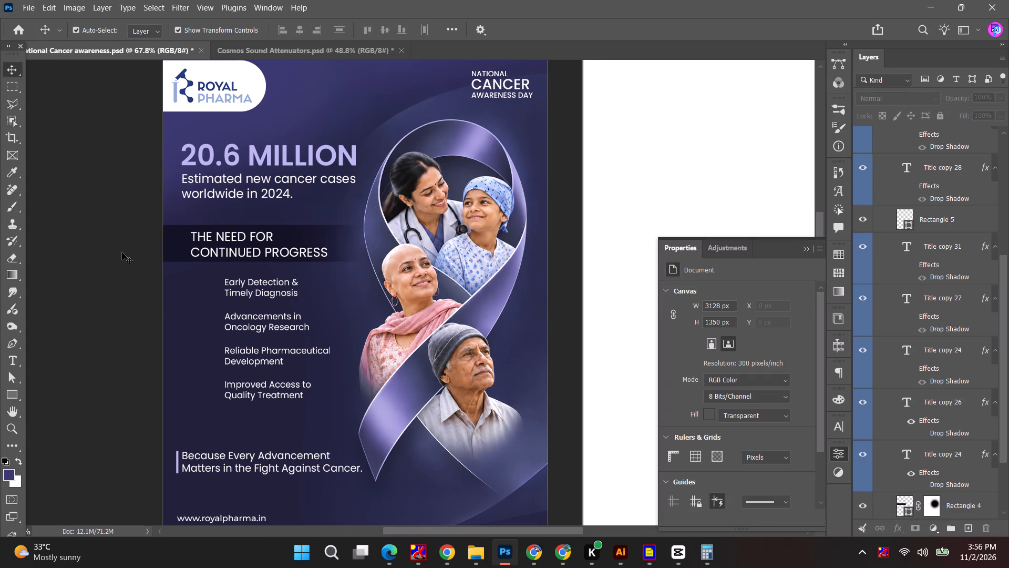
Stretch the dark banner evenly above and below its text to a height of 121 px.
click(183, 244)
alt+click(264, 220)
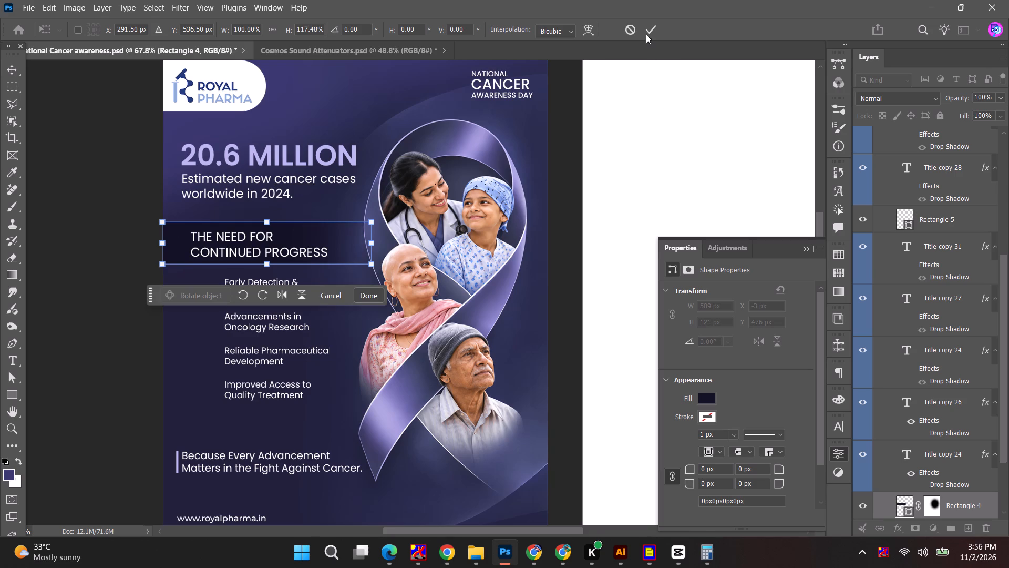
click(646, 33)
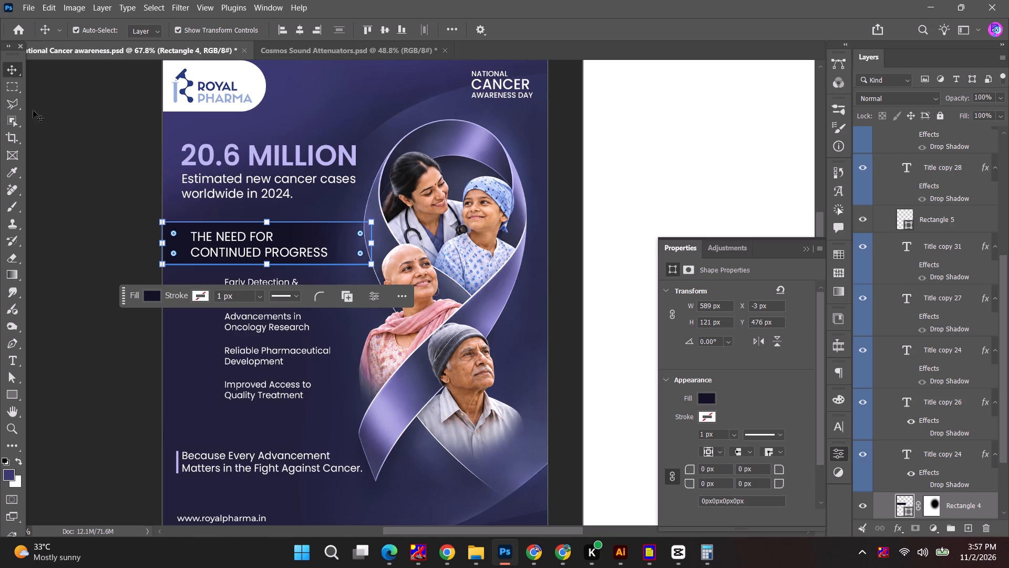
click(150, 180)
Scale the four bullet texts below the banner up together to about 112%.
key(alt+Tab)
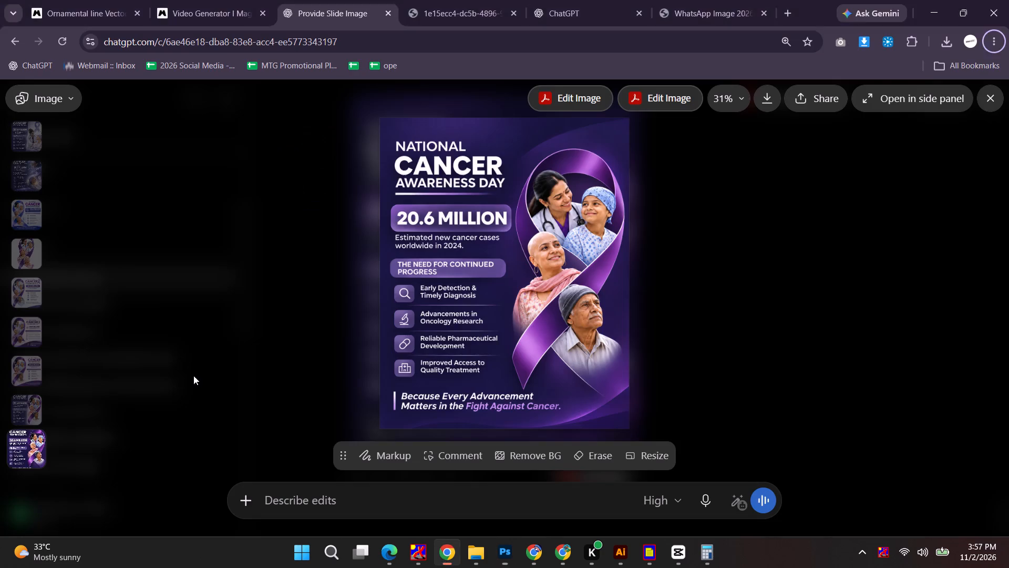
key(alt+Tab)
click(267, 283)
scroll(946, 209, up, 6)
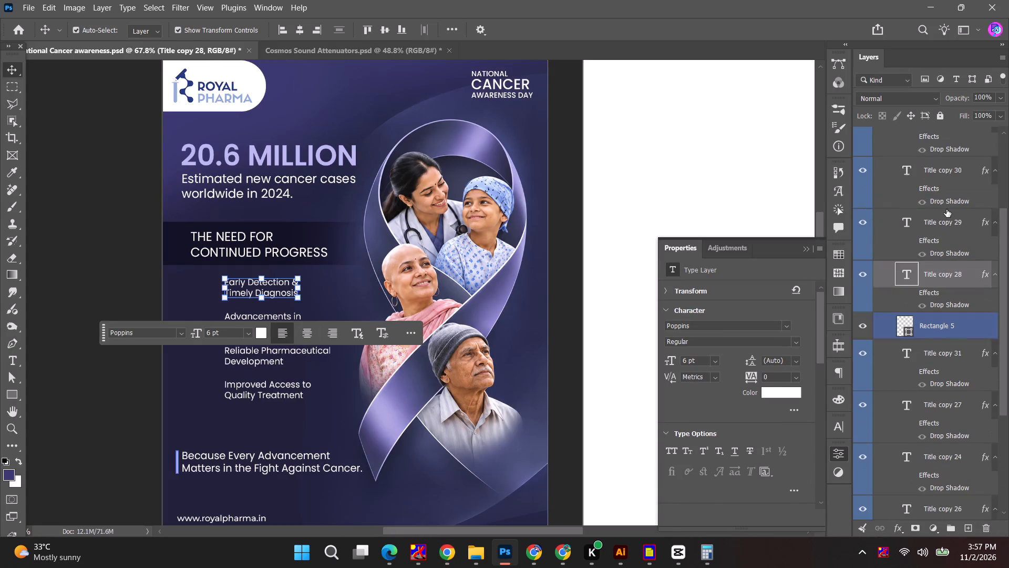
scroll(945, 169, up, 4)
shift+click(944, 199)
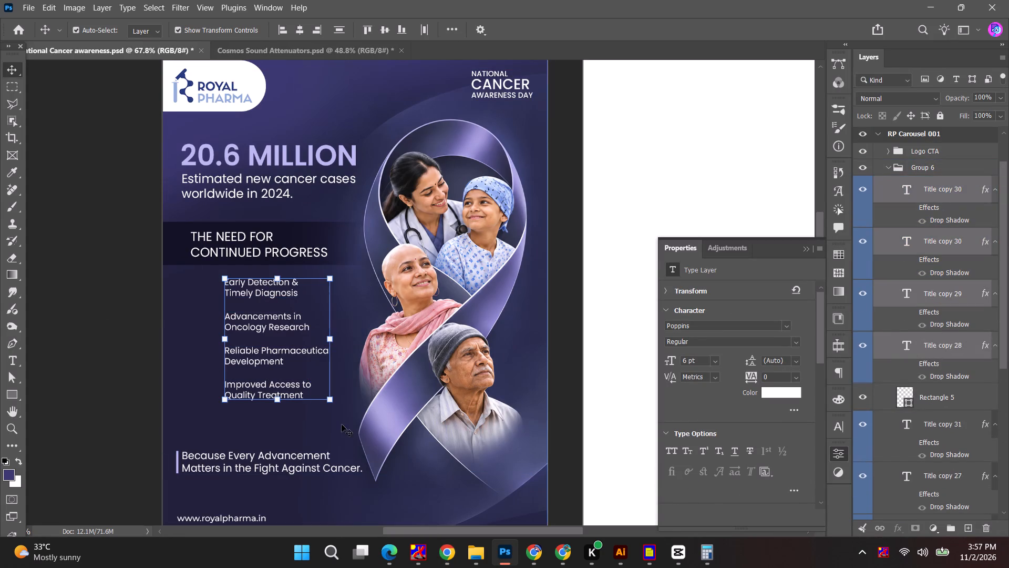
shift+drag(332, 404, 346, 418)
click(289, 335)
click(653, 30)
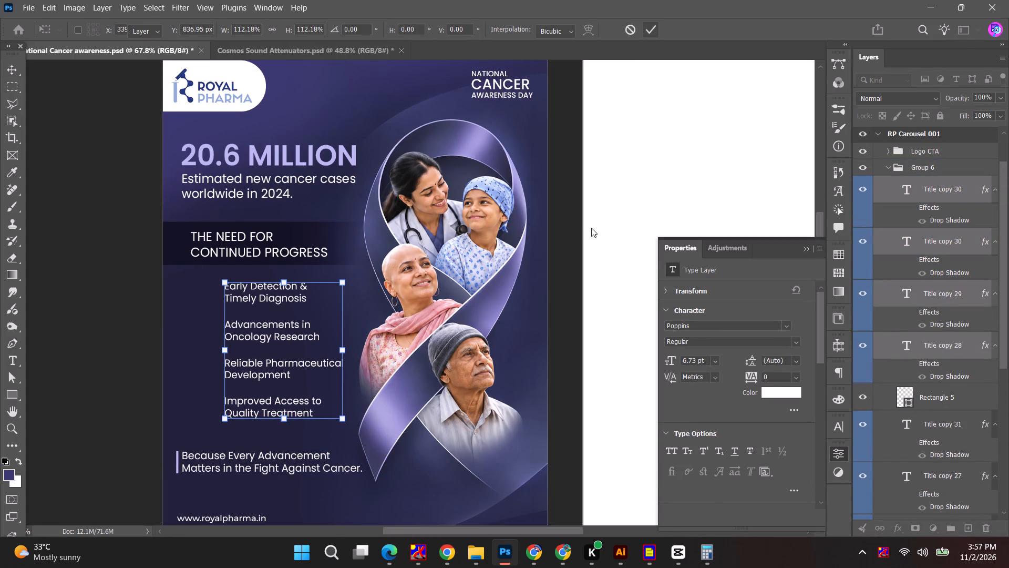
click(591, 229)
alt+scroll(592, 235, down, 5)
key(space)
drag(592, 267, 587, 235)
Check the slide against the ChatGPT reference images in Chrome, closing the dark reference's tab.
key(alt+Tab)
key(alt+Tab)
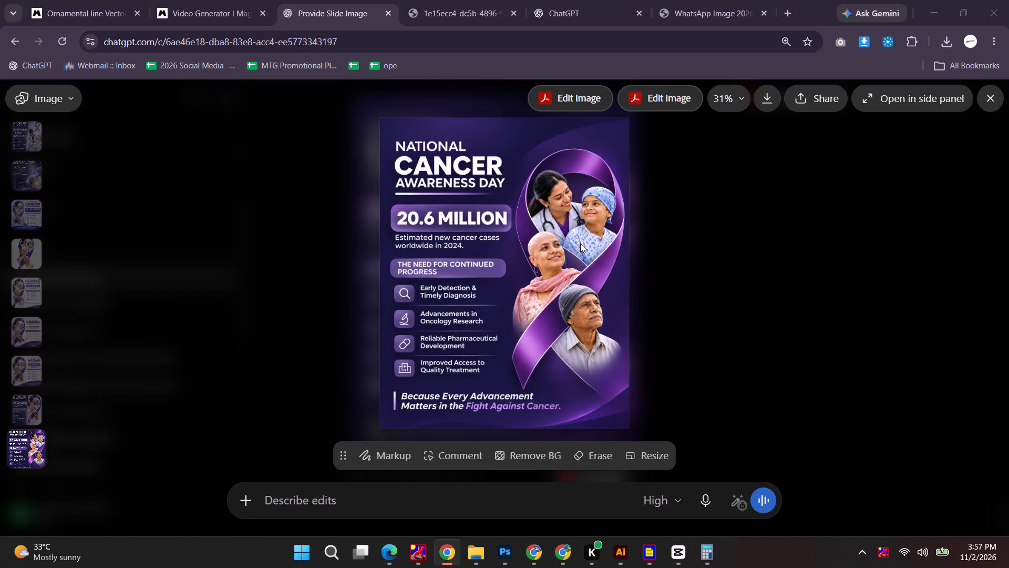
key(alt+Tab)
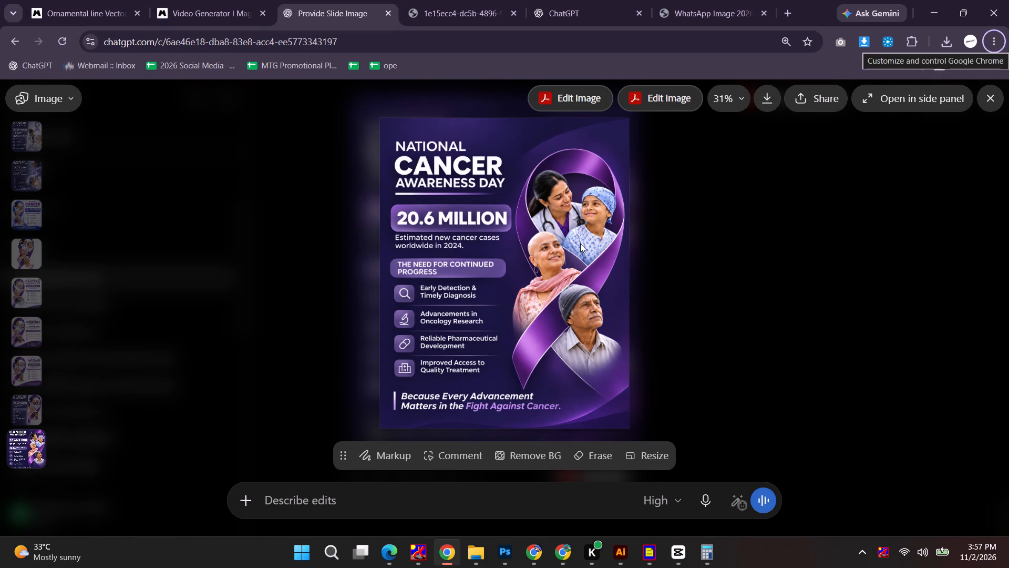
key(Escape)
key(Escape)
key(ctrl+w)
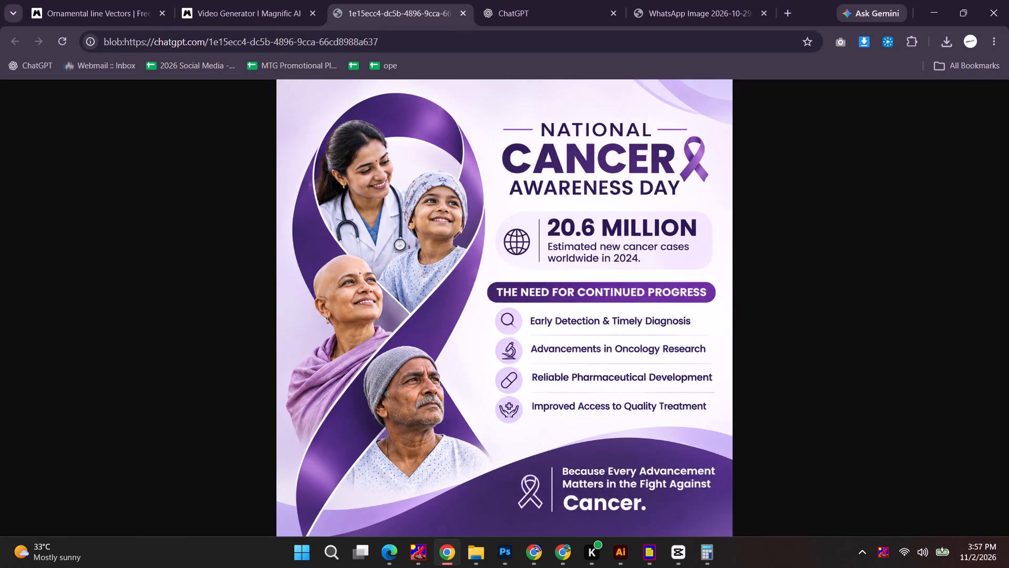
key(alt+Tab)
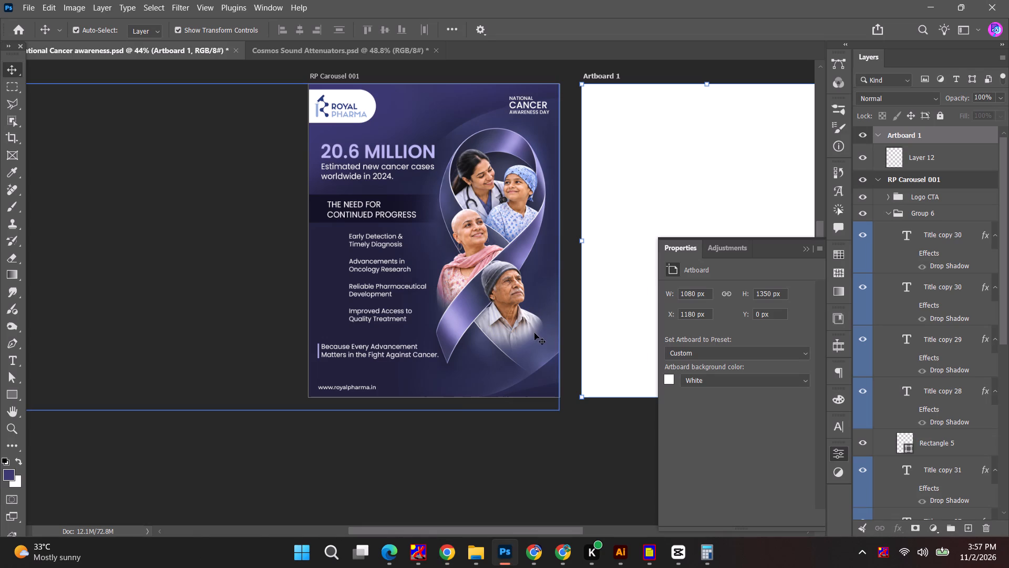
click(376, 489)
key(alt+Tab)
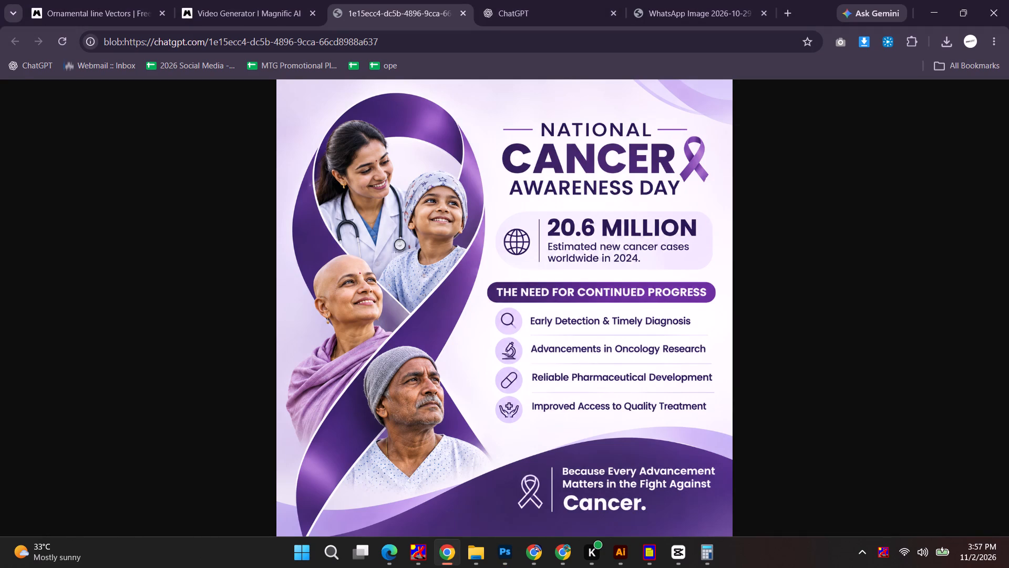
key(alt+Tab)
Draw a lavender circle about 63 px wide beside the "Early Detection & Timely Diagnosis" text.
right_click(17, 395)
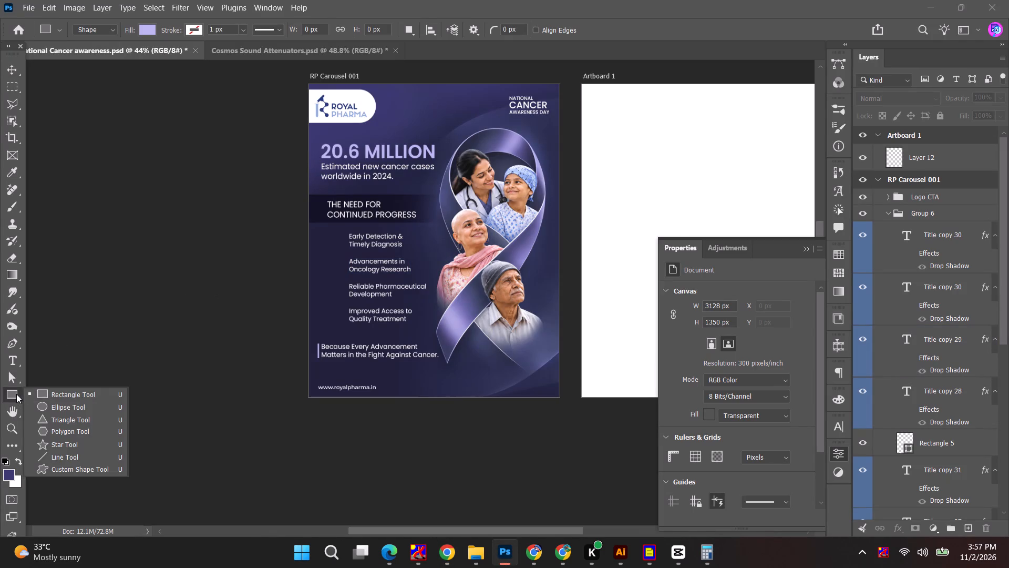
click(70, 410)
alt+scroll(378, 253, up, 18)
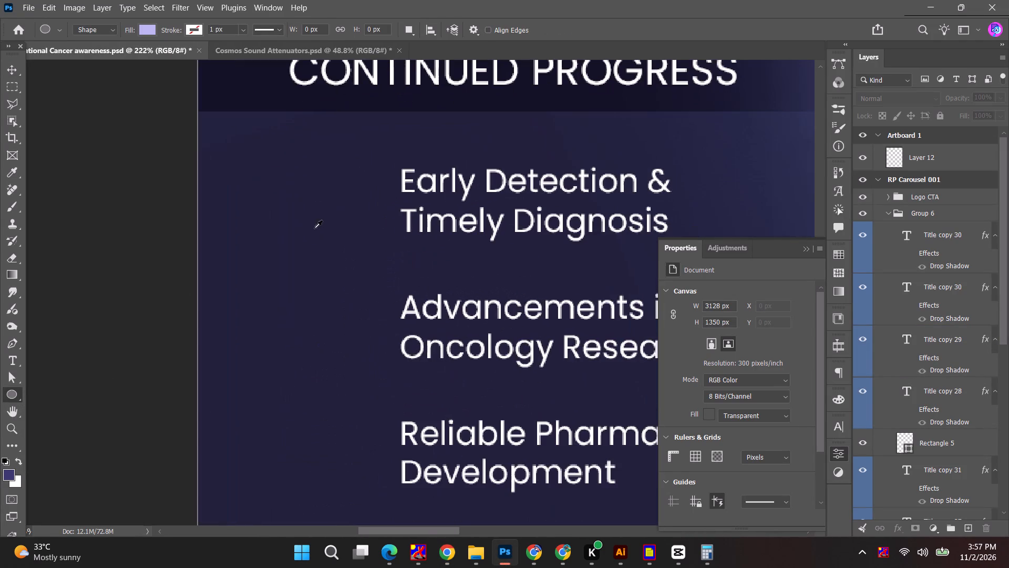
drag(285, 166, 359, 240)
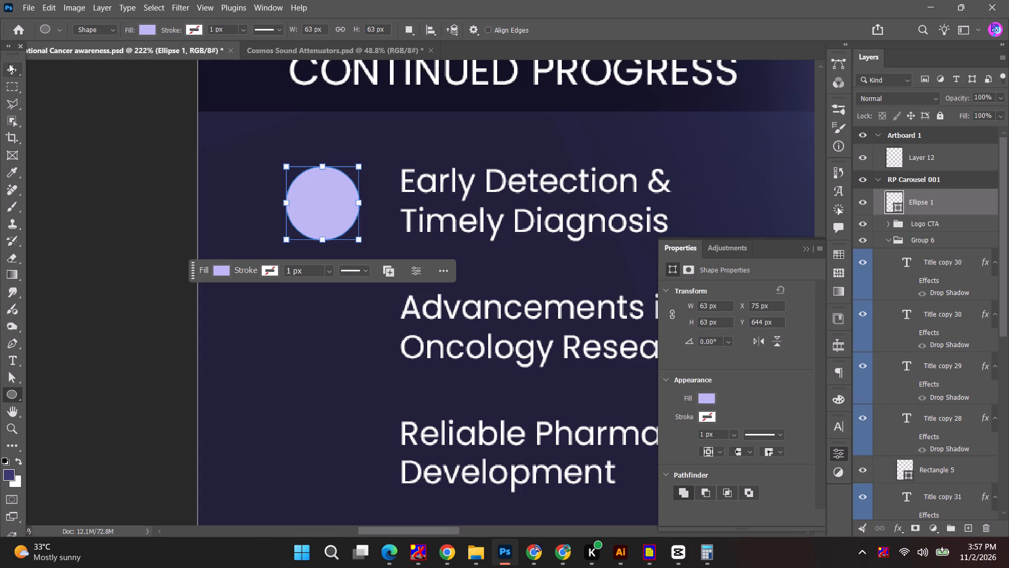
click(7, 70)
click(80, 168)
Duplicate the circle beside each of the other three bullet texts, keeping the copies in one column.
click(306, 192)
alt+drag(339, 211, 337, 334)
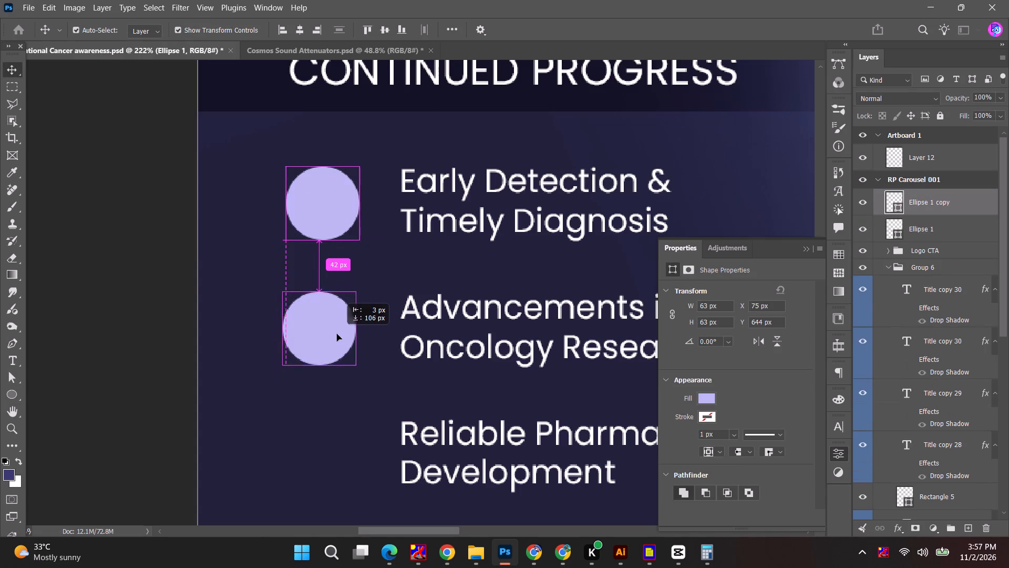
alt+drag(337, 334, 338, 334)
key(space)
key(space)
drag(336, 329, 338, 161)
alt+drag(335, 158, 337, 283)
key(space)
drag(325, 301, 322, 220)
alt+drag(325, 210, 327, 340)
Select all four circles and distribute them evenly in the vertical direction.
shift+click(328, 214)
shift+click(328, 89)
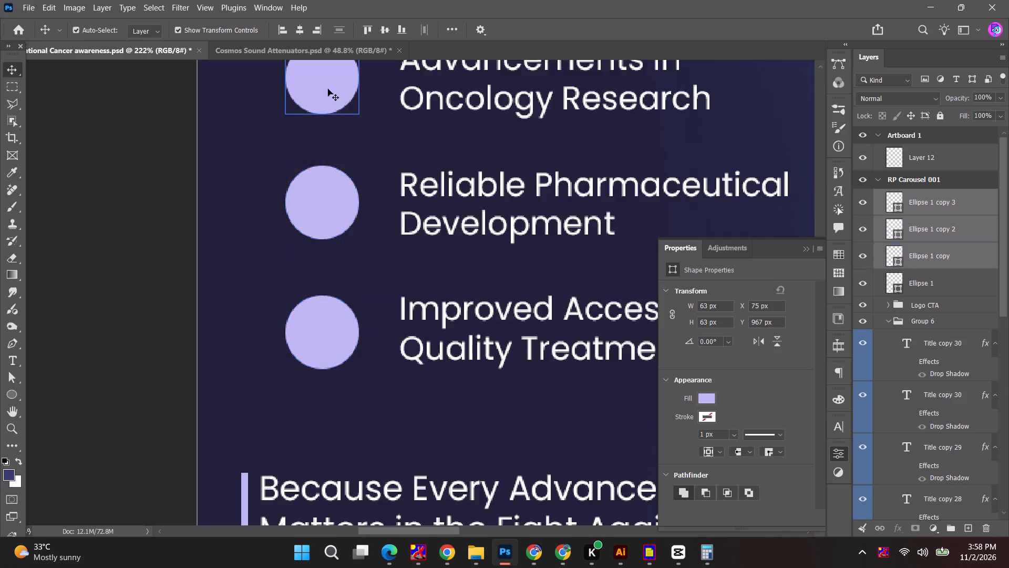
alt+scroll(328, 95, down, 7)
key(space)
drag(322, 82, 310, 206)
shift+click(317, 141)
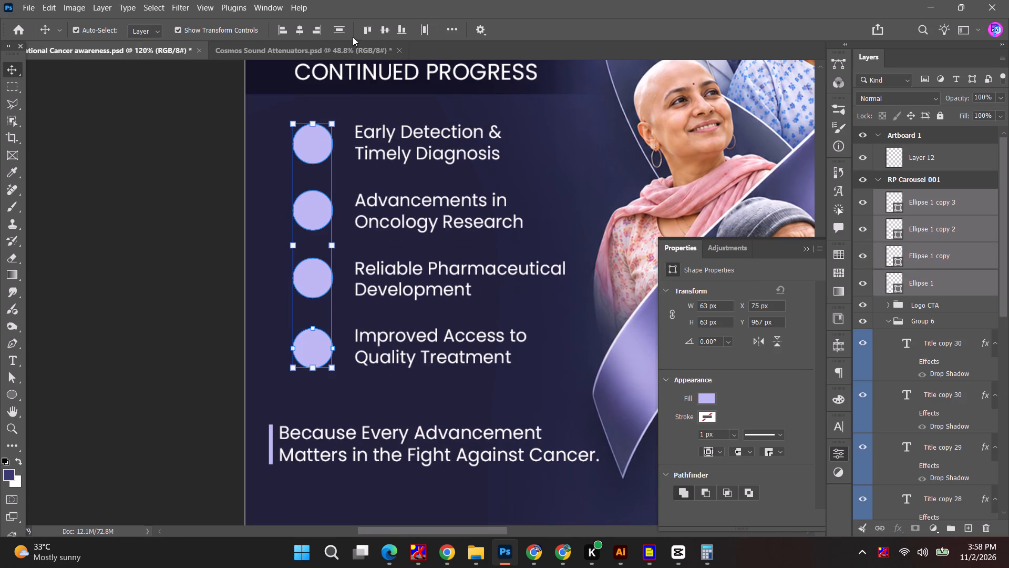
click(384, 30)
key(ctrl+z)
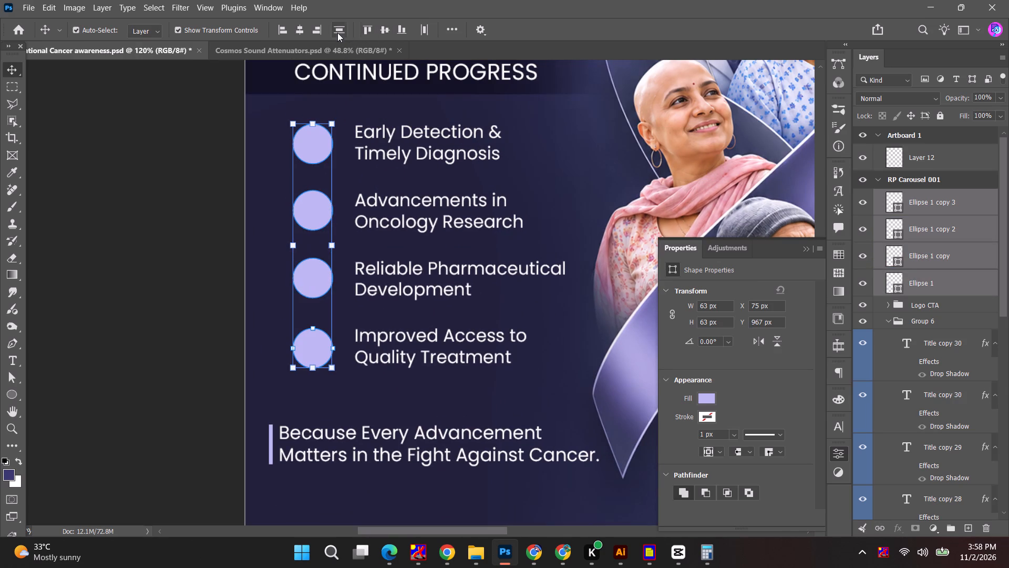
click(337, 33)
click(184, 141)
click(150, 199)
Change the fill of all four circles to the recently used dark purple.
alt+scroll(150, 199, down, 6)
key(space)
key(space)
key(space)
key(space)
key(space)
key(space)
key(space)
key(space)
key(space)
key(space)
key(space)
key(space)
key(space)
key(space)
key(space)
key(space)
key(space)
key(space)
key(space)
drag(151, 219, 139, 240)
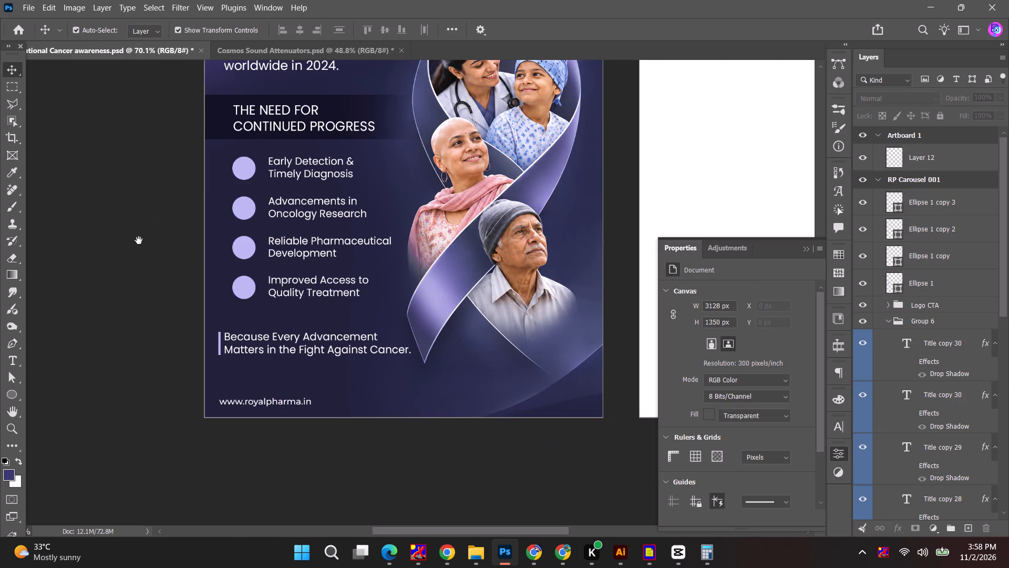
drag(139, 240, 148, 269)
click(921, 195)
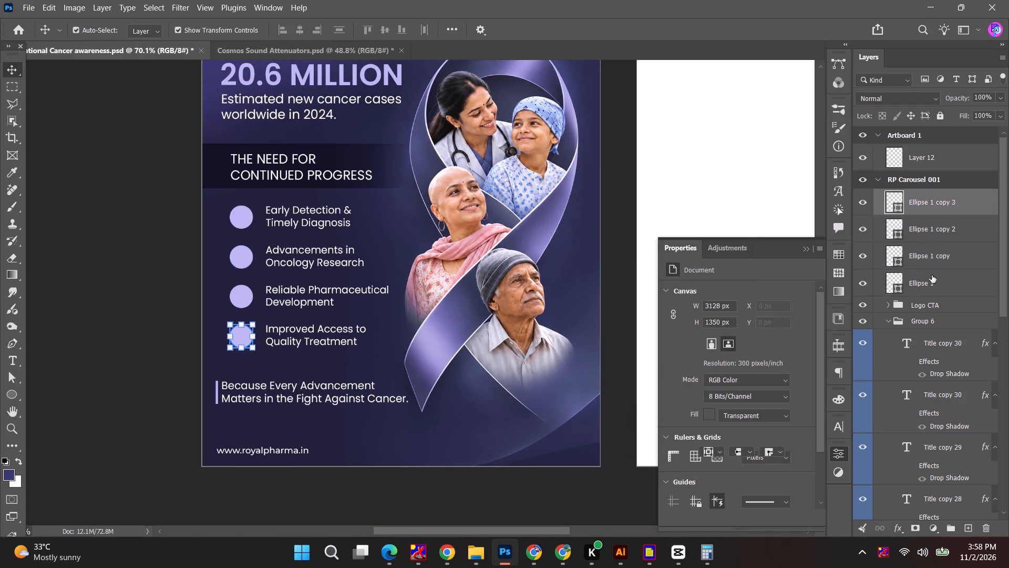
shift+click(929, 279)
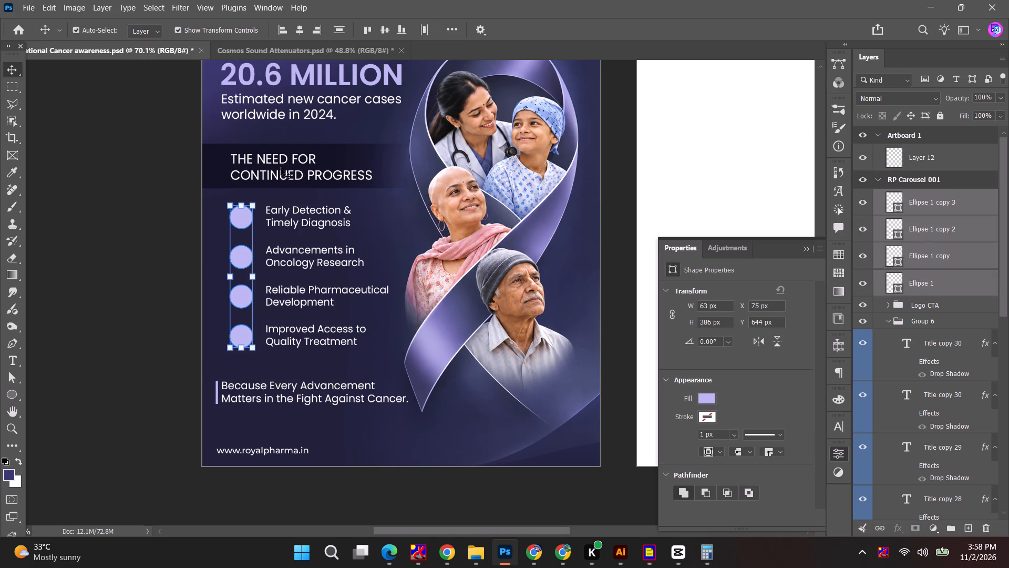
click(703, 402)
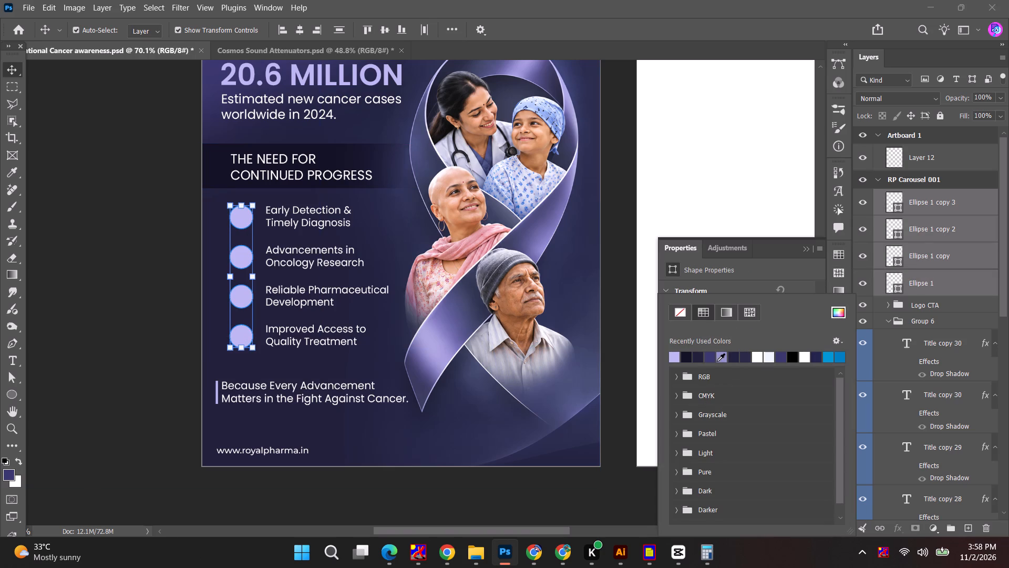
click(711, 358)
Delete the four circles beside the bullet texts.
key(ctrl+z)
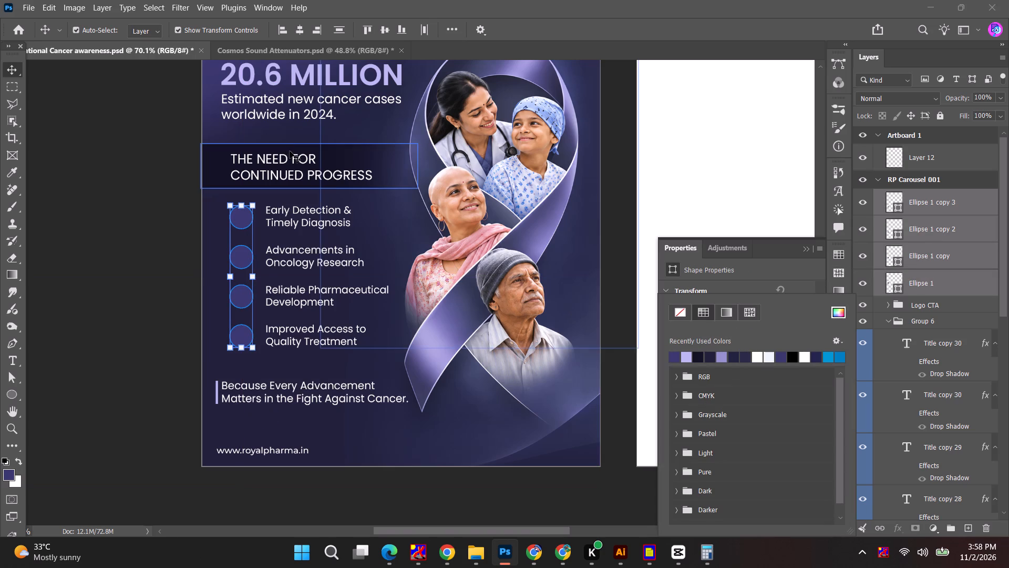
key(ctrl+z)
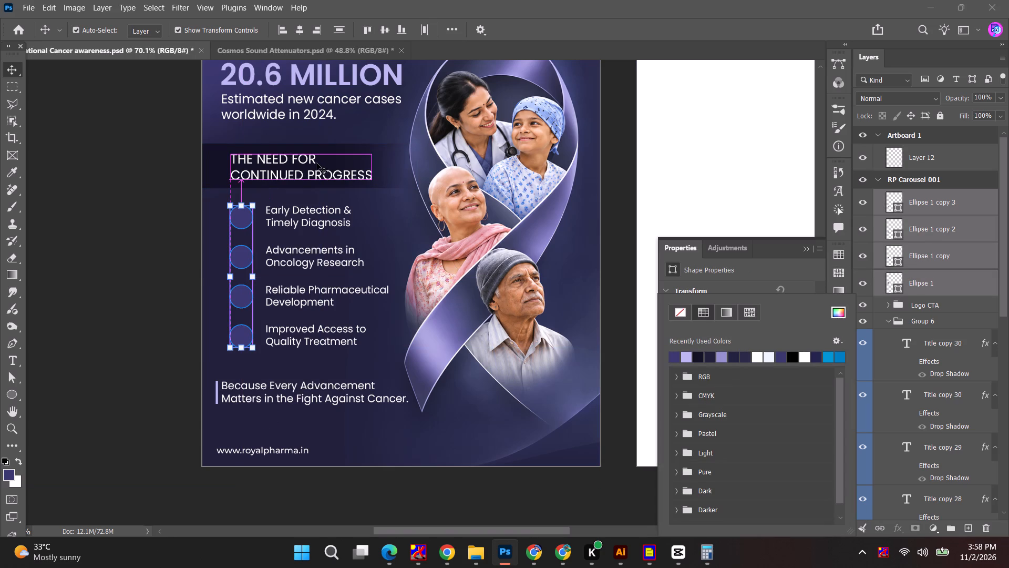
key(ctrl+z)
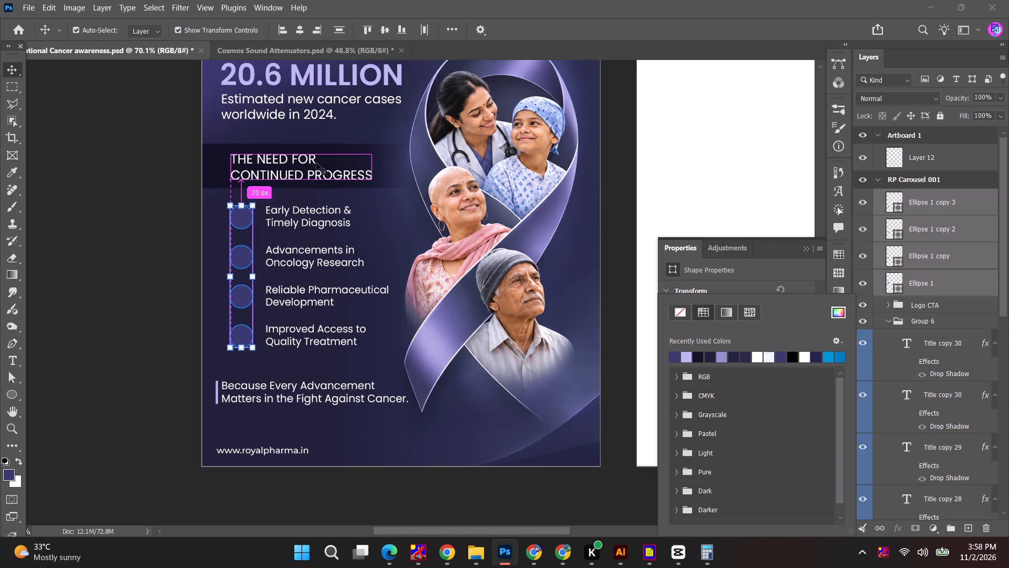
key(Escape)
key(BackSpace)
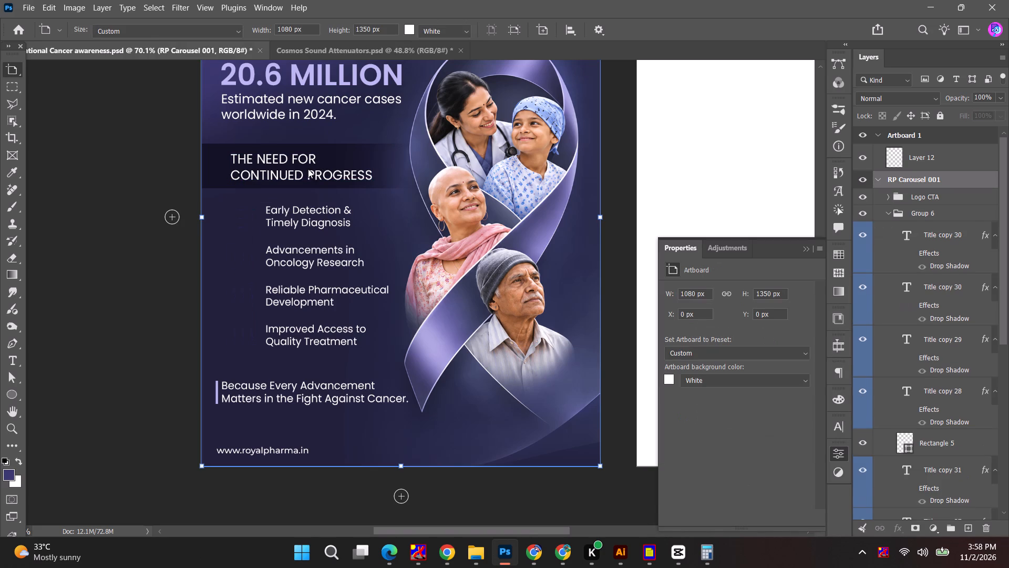
Open the Royal Pharma Carousel PSD from the recent files.
click(313, 56)
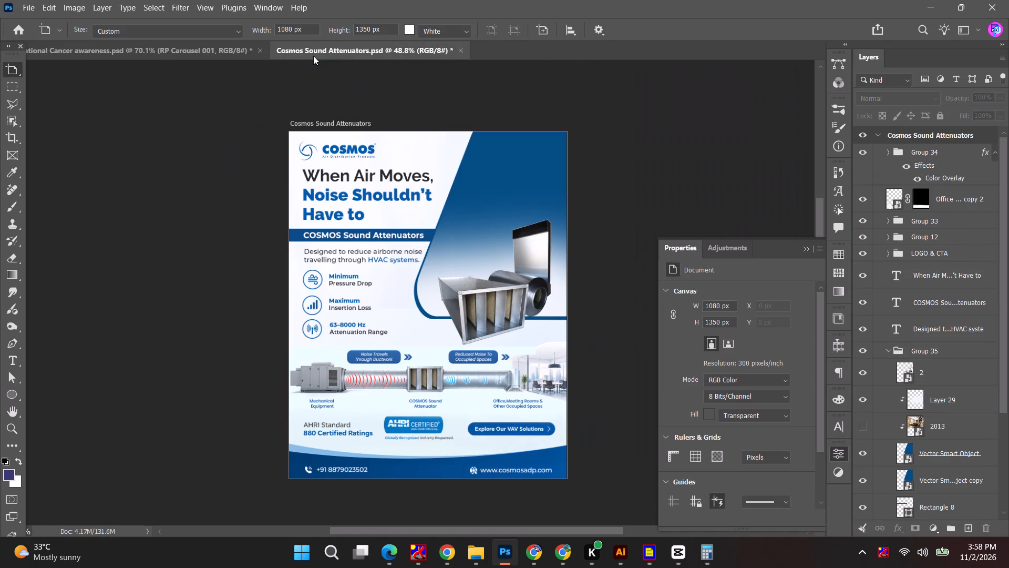
click(22, 27)
click(680, 158)
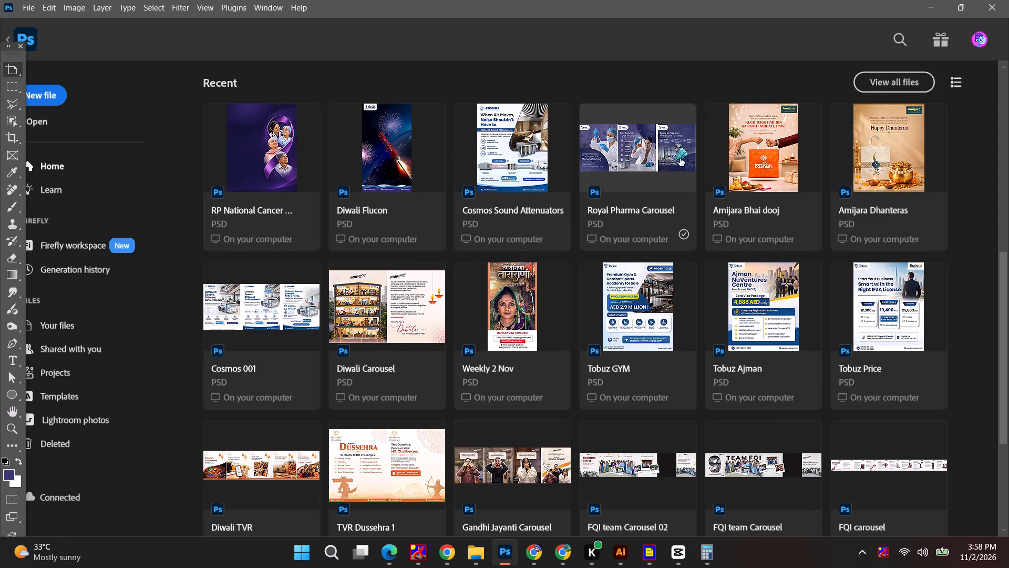
Copy the gradient circle behind the Process Development icon on RP Carousel 002 into the National Cancer awareness document.
alt+scroll(312, 260, up, 3)
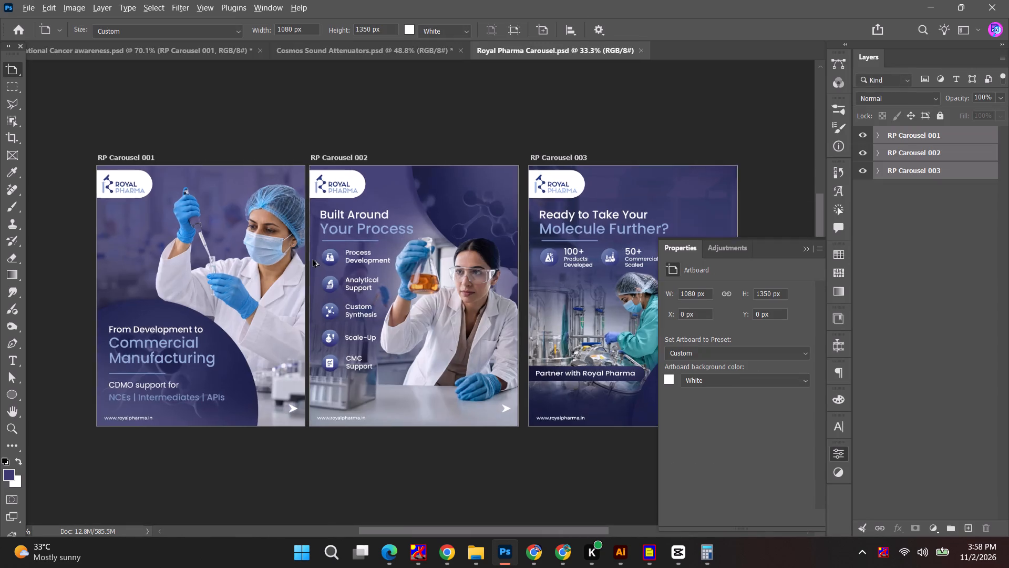
alt+scroll(313, 260, up, 10)
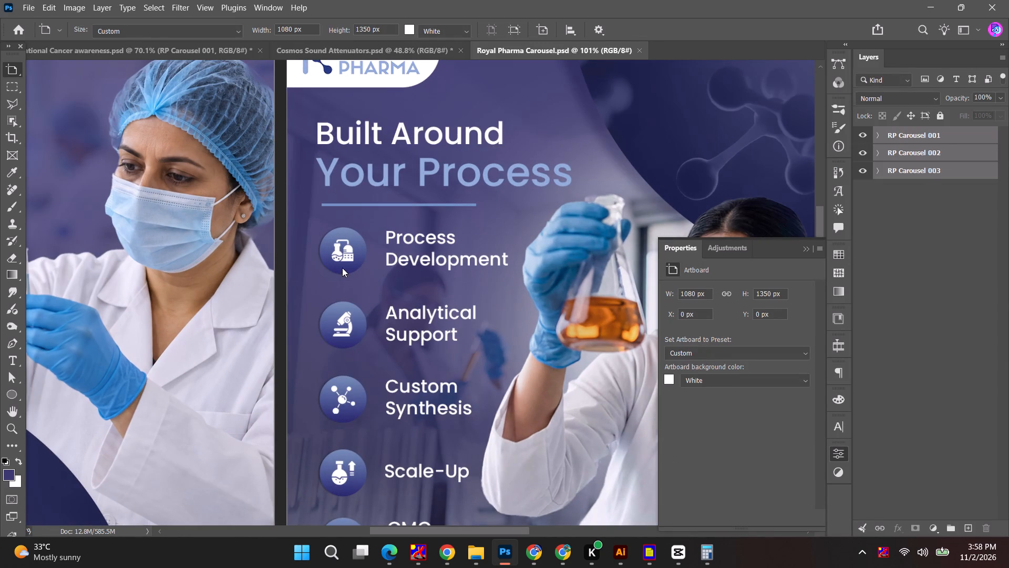
click(342, 268)
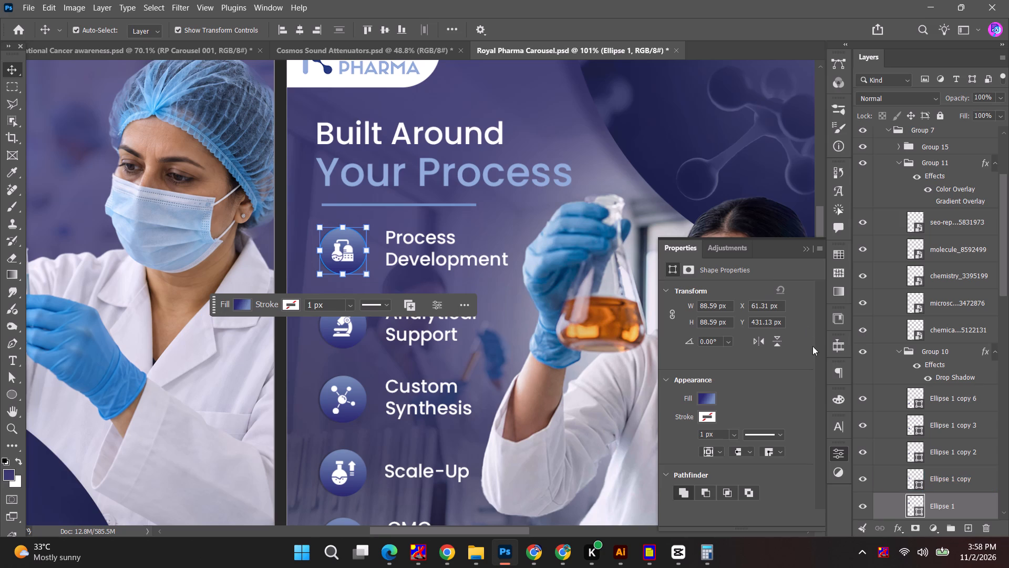
drag(939, 500, 196, 54)
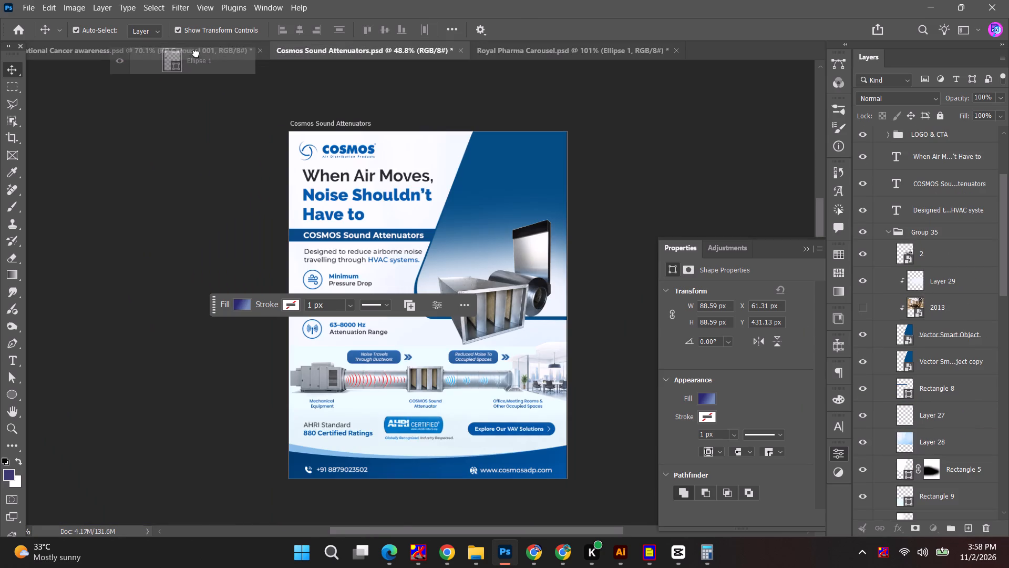
drag(196, 54, 246, 269)
Centre the gradient circle vertically beside the Early Detection & Timely Diagnosis text and scale it down to about 66 px.
alt+scroll(240, 288, up, 8)
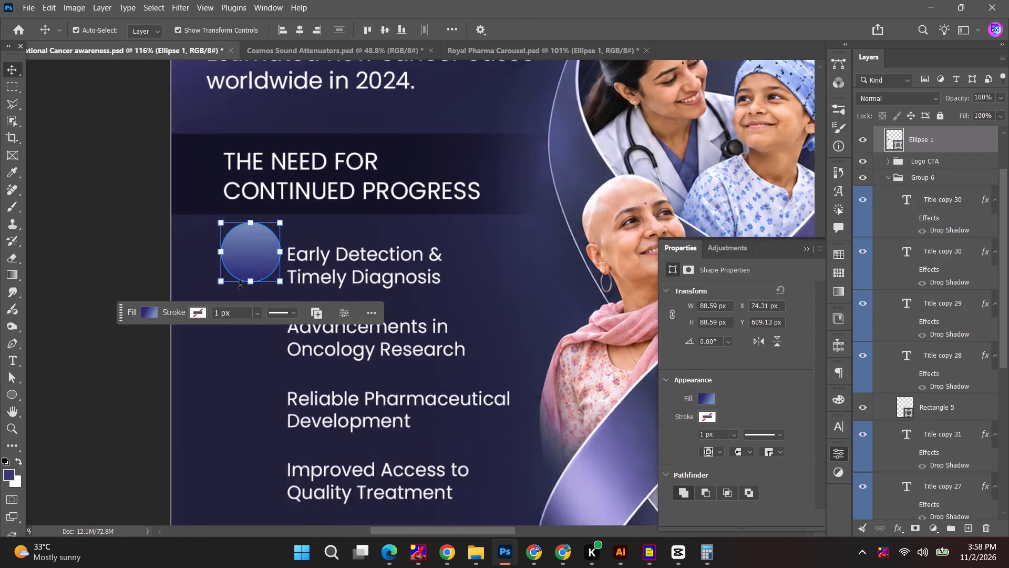
alt+scroll(240, 285, up, 4)
key(space)
drag(243, 257, 368, 237)
alt+scroll(368, 240, up, 5)
drag(404, 203, 375, 238)
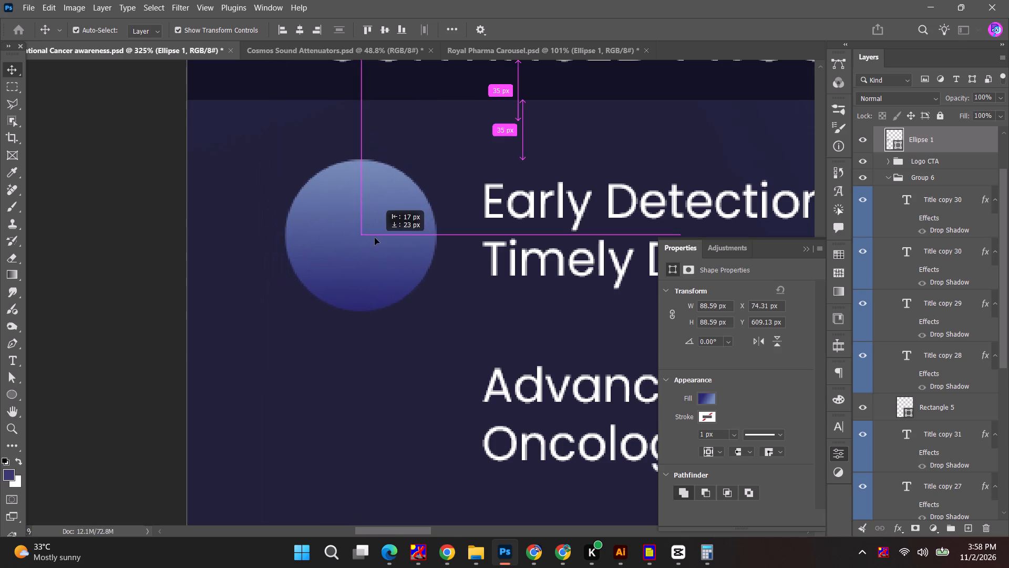
drag(375, 238, 374, 236)
alt+shift+drag(438, 308, 427, 299)
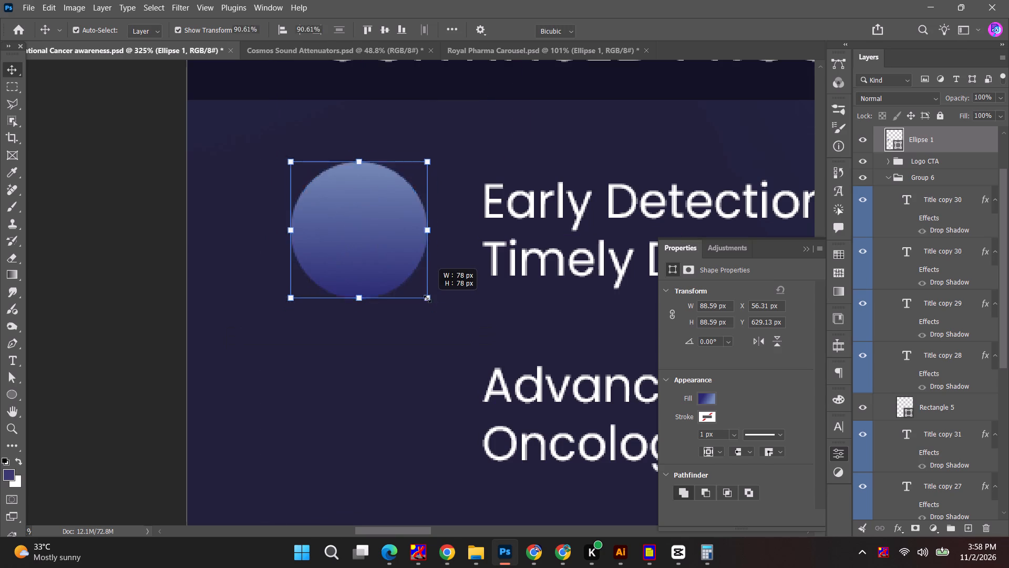
alt+shift+drag(427, 299, 417, 289)
click(648, 33)
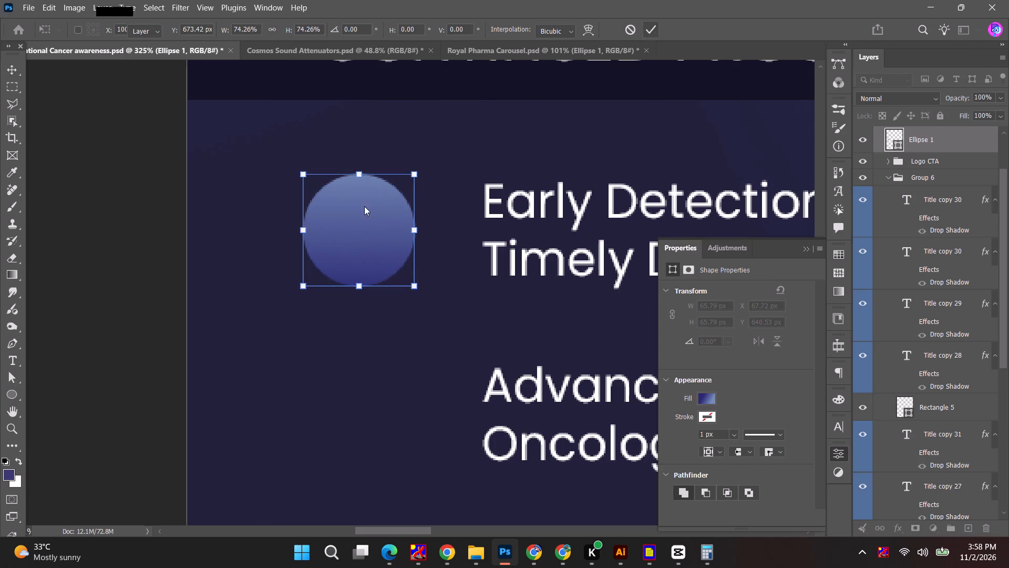
Duplicate the gradient circle beside each of the other three bullet texts, keeping all four in one column.
click(376, 224)
alt+drag(365, 213, 360, 396)
key(space)
key(space)
drag(361, 398, 359, 261)
alt+scroll(359, 261, down, 6)
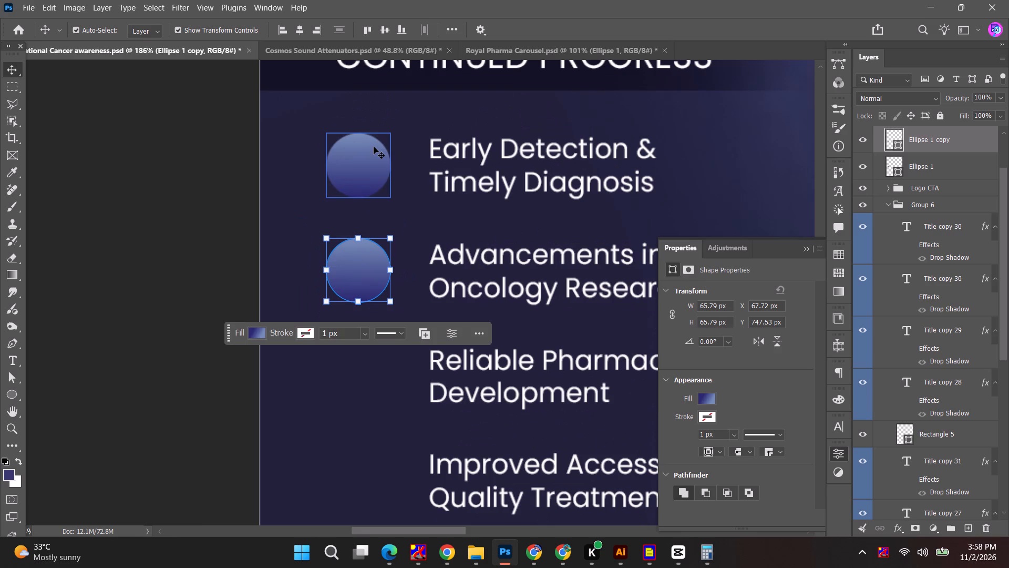
shift+click(374, 147)
alt+scroll(351, 258, down, 6)
alt+drag(359, 267, 362, 390)
click(111, 311)
alt+scroll(113, 306, down, 6)
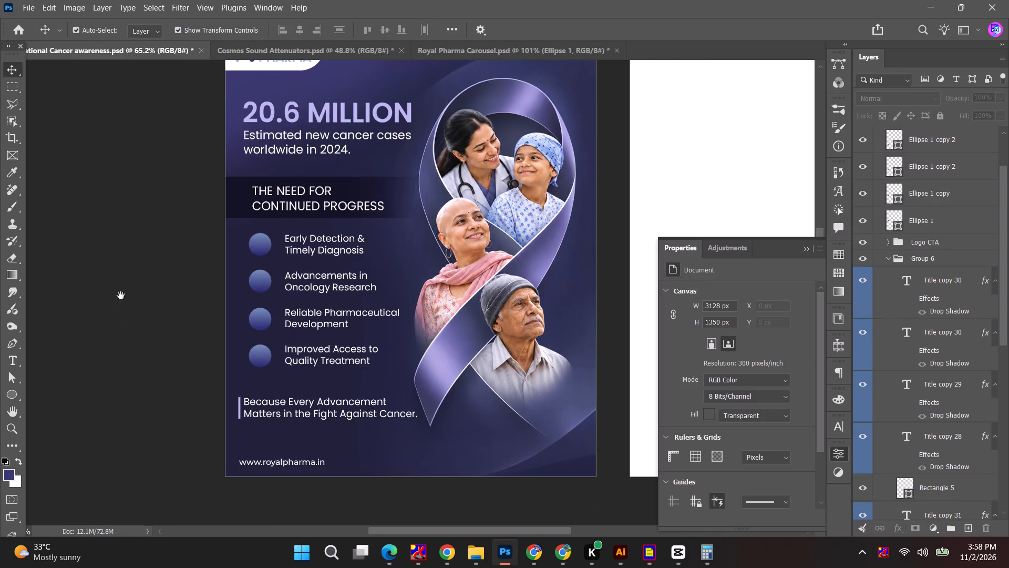
Examine the slide's overall composition and colours with the gradient circles in place.
key(space)
key(space)
drag(115, 299, 111, 329)
click(515, 114)
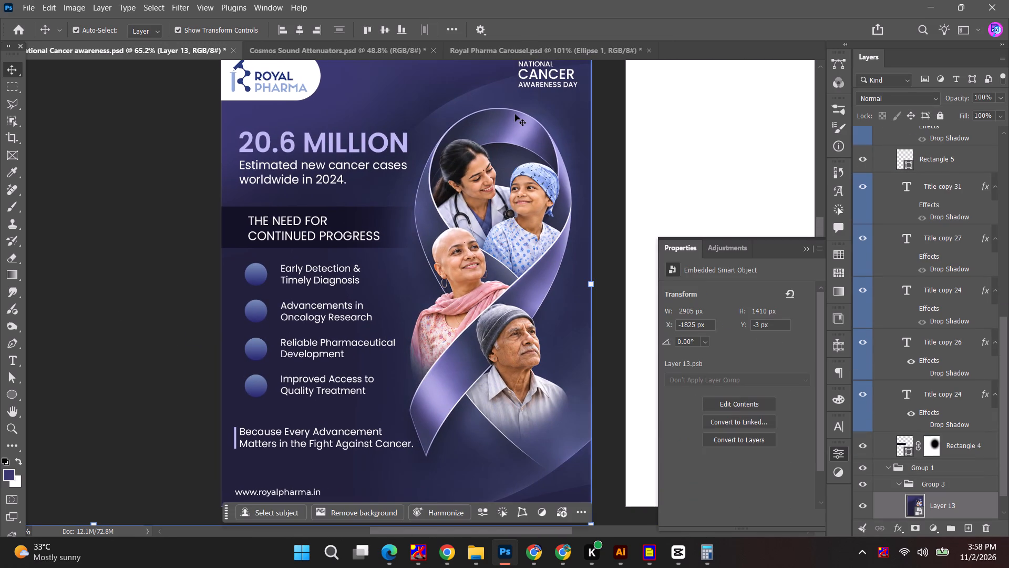
click(78, 226)
key(space)
key(space)
key(space)
key(space)
key(space)
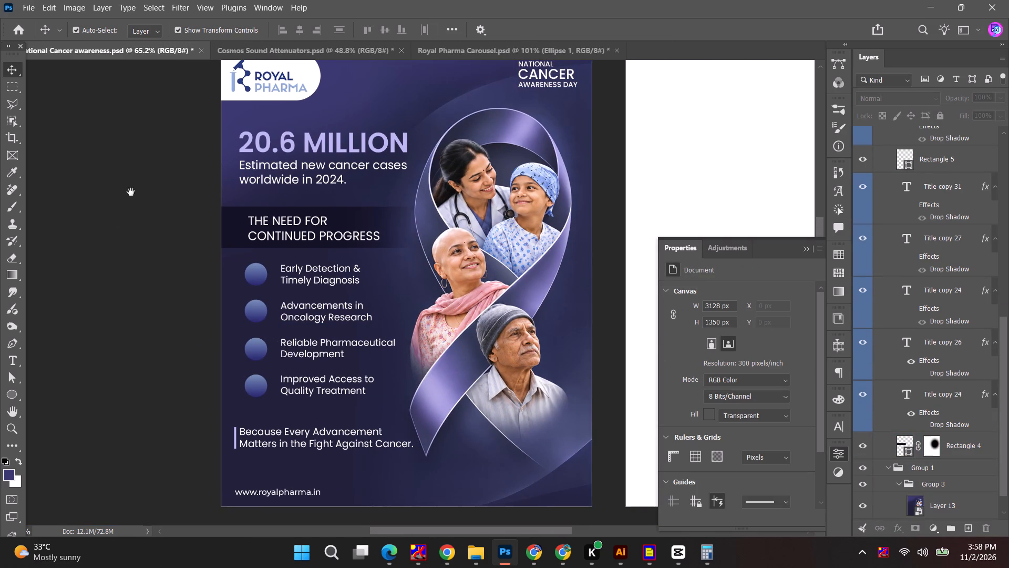
drag(124, 191, 152, 218)
alt+scroll(229, 246, down, 4)
key(space)
key(space)
key(space)
key(space)
drag(184, 250, 185, 256)
alt+scroll(235, 242, up, 4)
Recolour the 20.6 MILLION heading to the muted blue 8396c5, based on a colour sampled from the gradient circles.
click(317, 179)
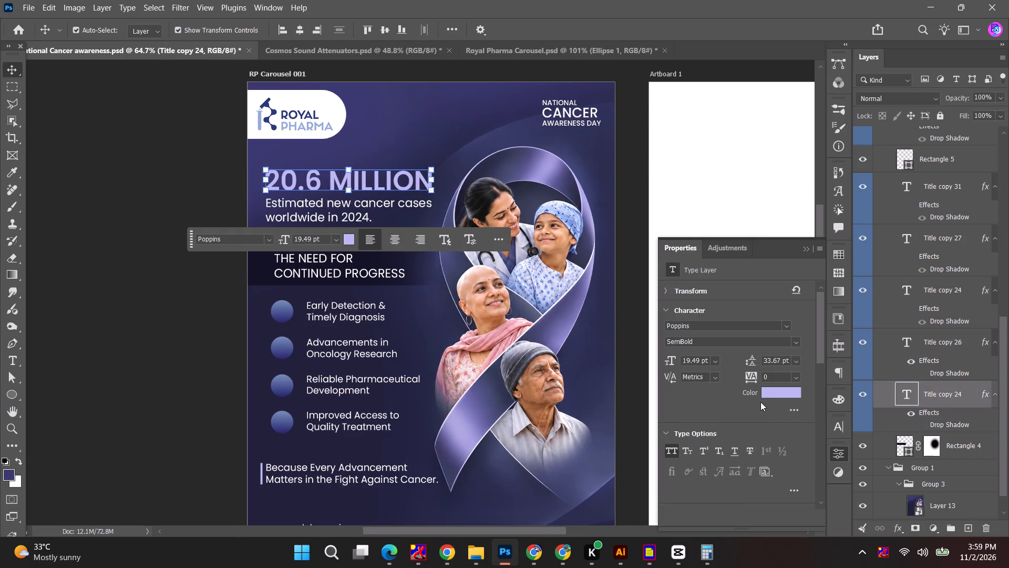
click(779, 393)
click(280, 354)
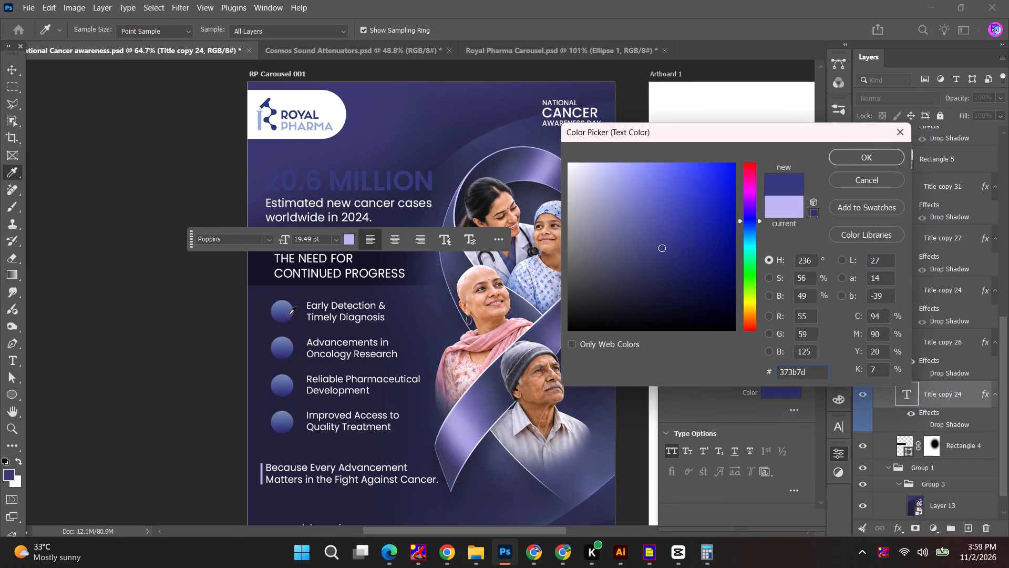
click(285, 303)
click(283, 303)
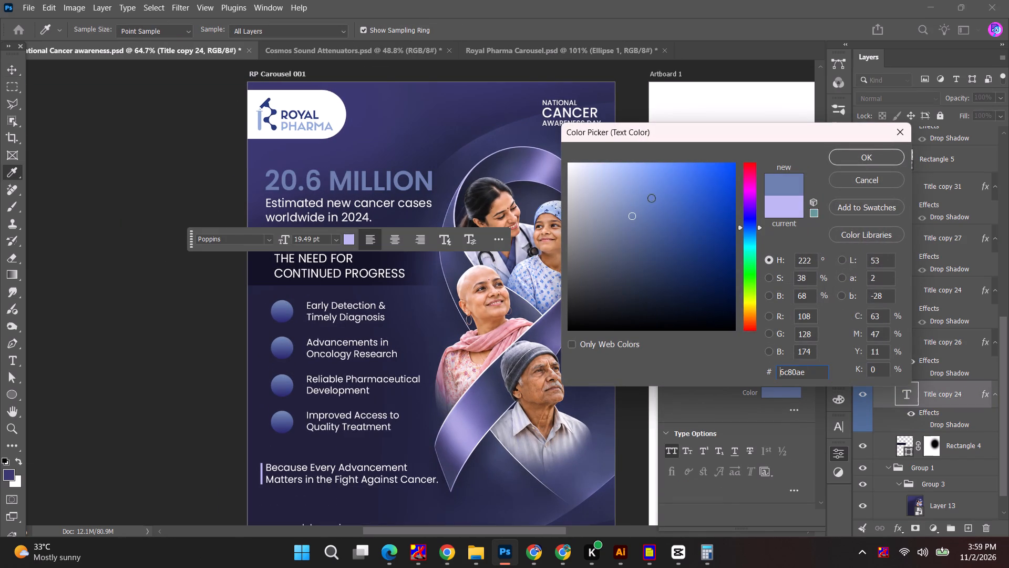
click(624, 200)
click(853, 154)
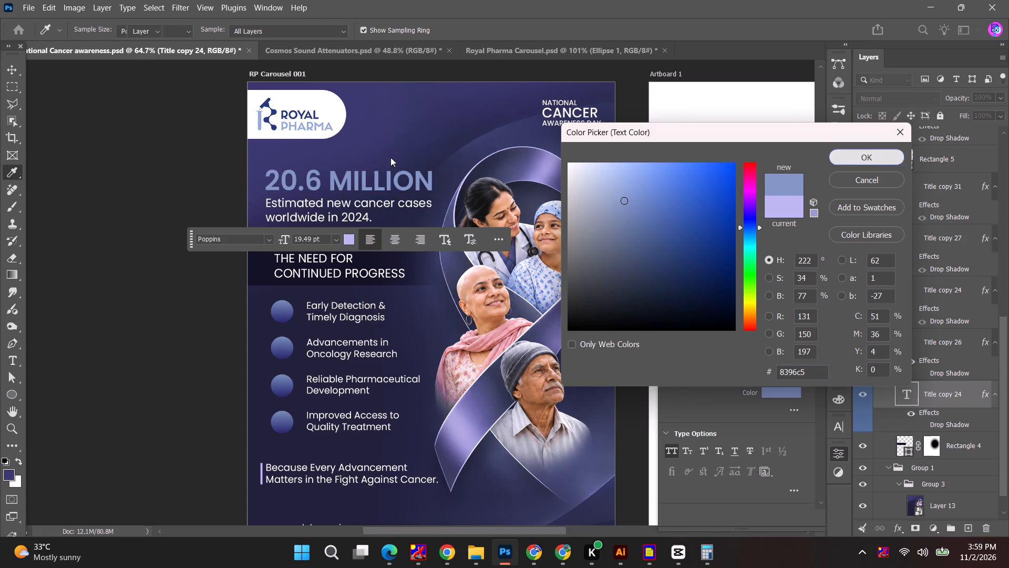
click(104, 186)
Change the fill of the thin vertical bar beside the closing statement to the heading's recently used muted blue.
alt+scroll(179, 297, down, 3)
key(space)
drag(162, 345, 143, 306)
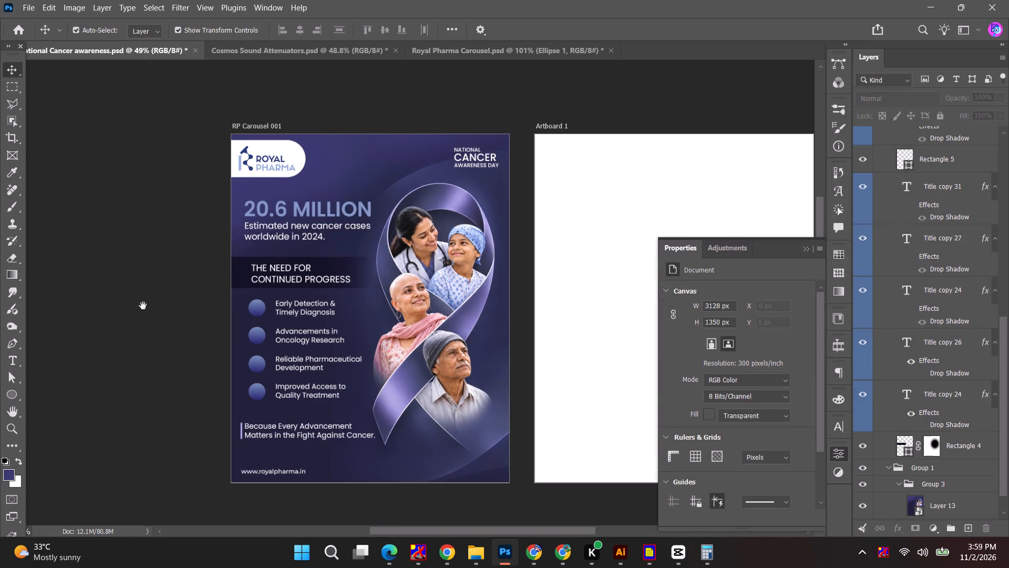
drag(143, 306, 140, 290)
alt+scroll(187, 369, up, 5)
click(244, 410)
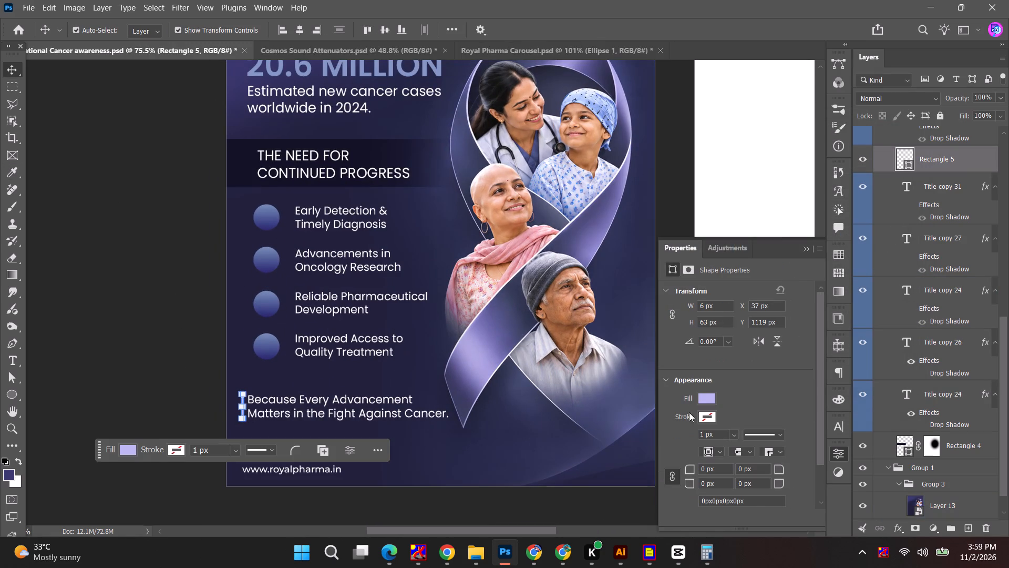
click(703, 394)
click(675, 356)
click(149, 328)
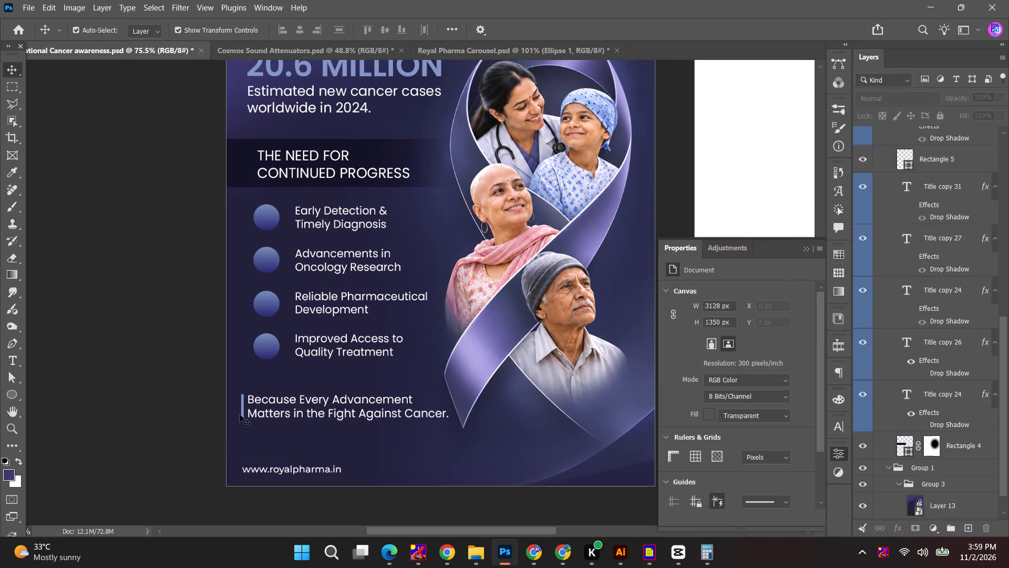
Shift the closing statement about 10 px horizontally away from its vertical bar, keeping its height on the slide.
click(314, 412)
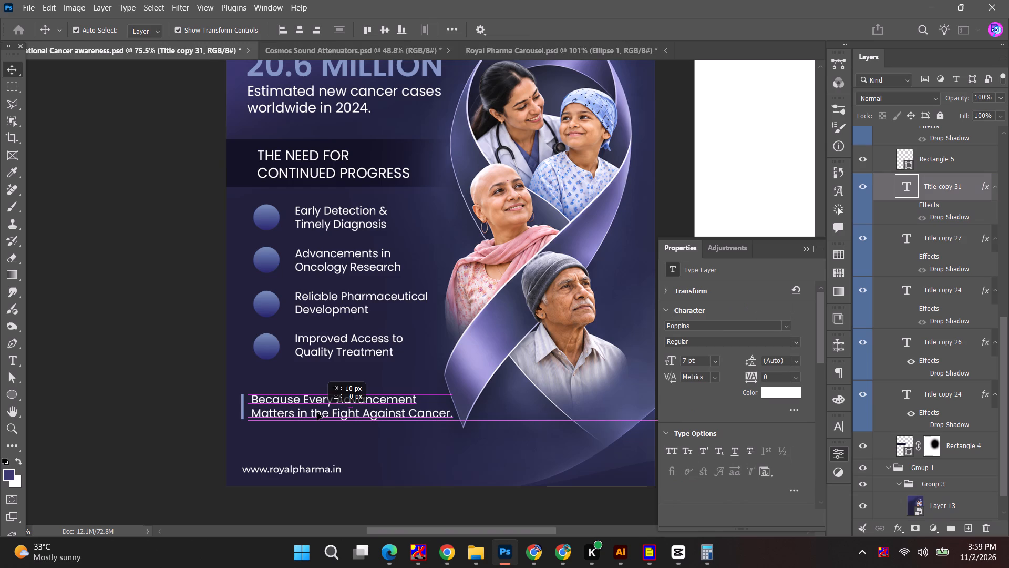
click(101, 298)
alt+scroll(103, 297, down, 5)
key(space)
key(space)
key(space)
drag(102, 291, 117, 321)
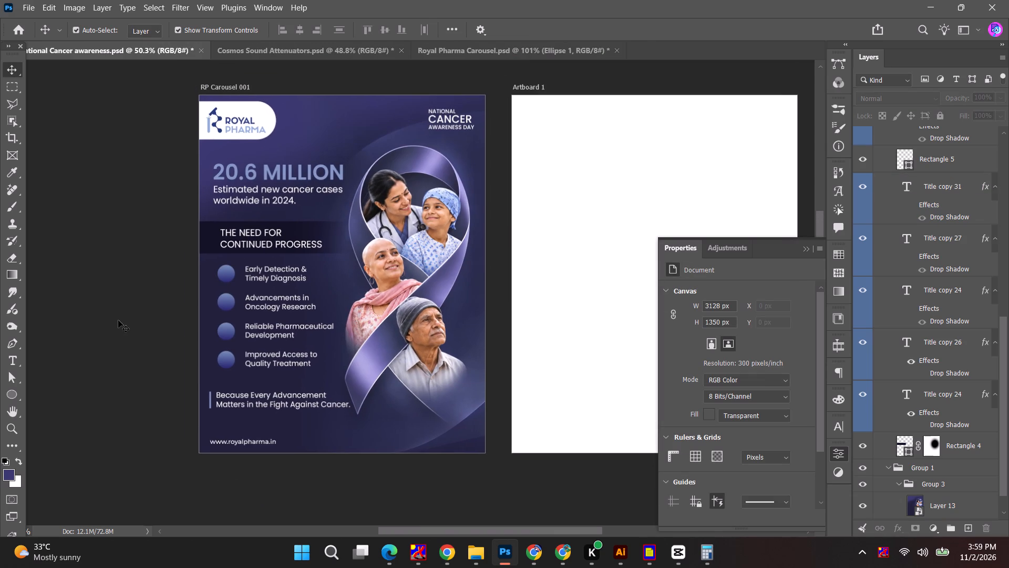
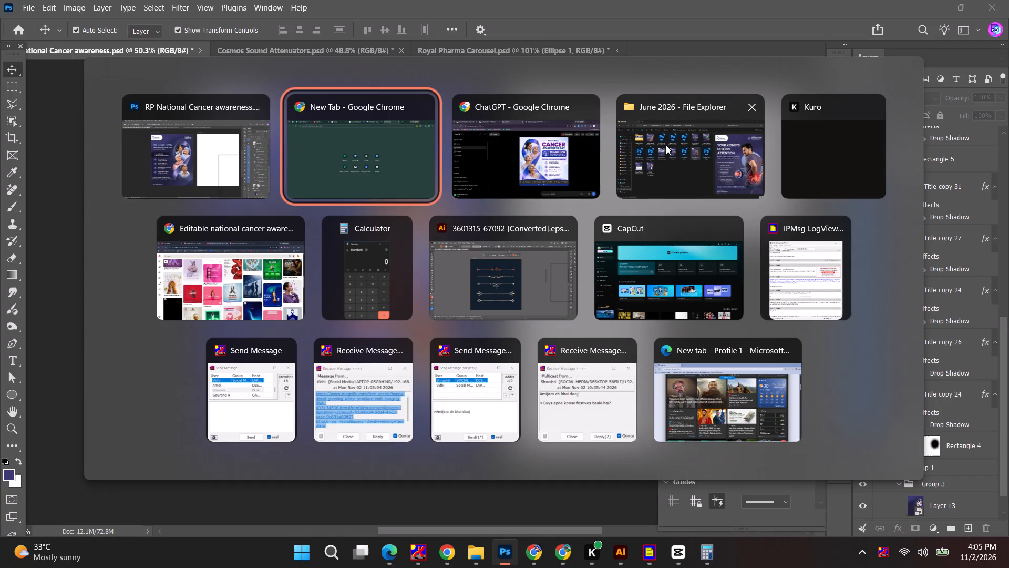
key(alt+Tab)
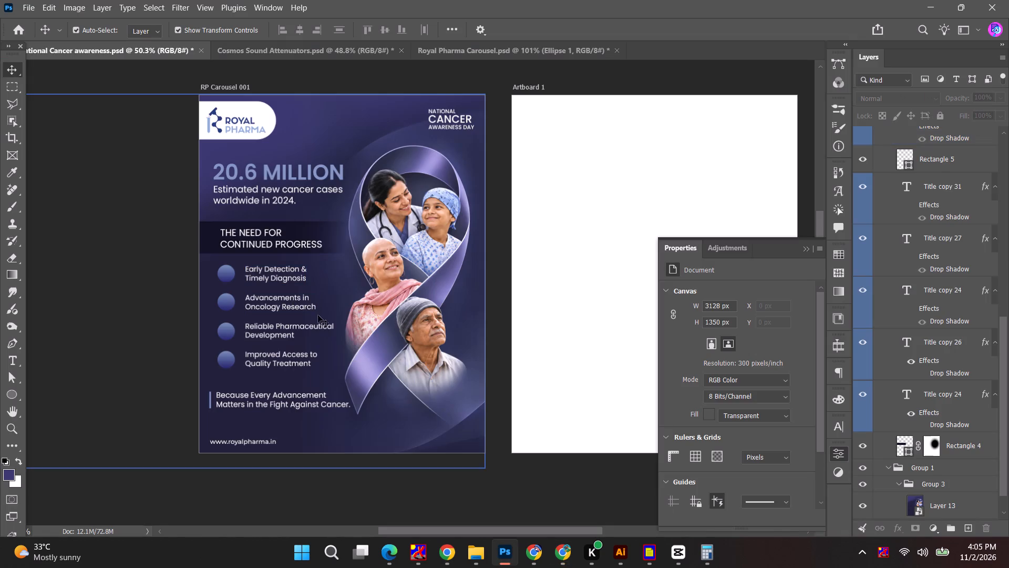
key(alt+Tab)
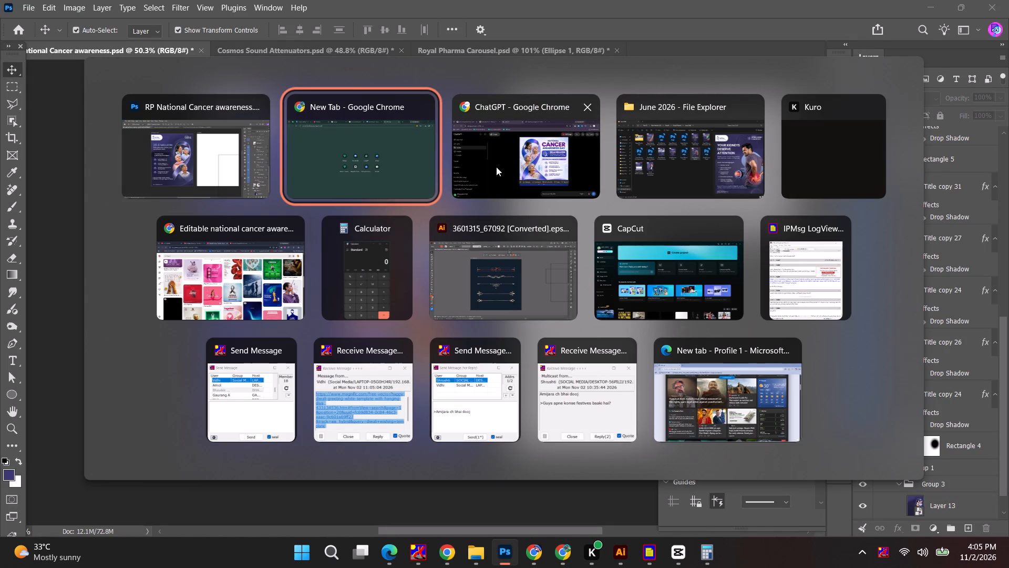
alt+click(377, 164)
click(564, 36)
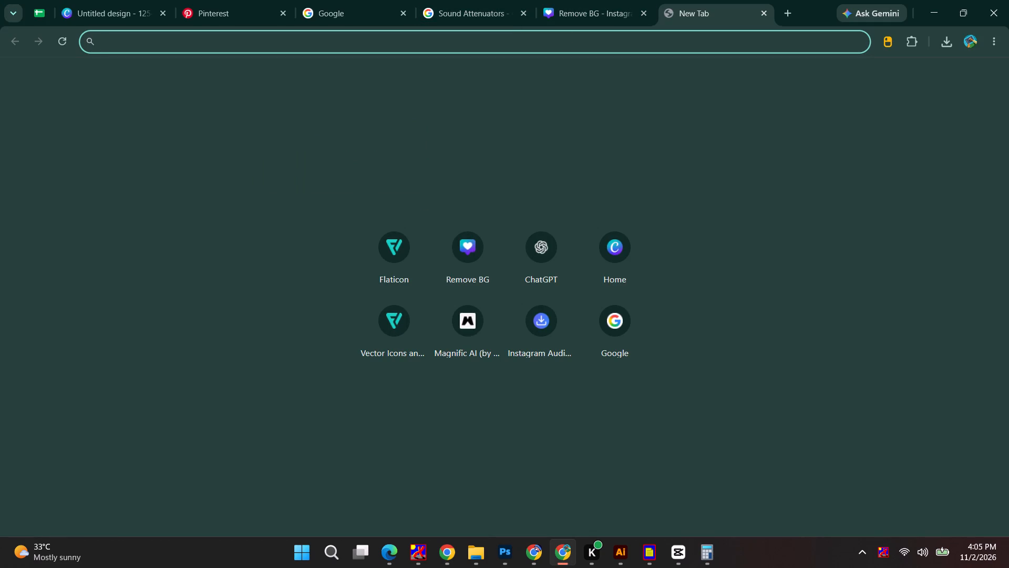
text(flat)
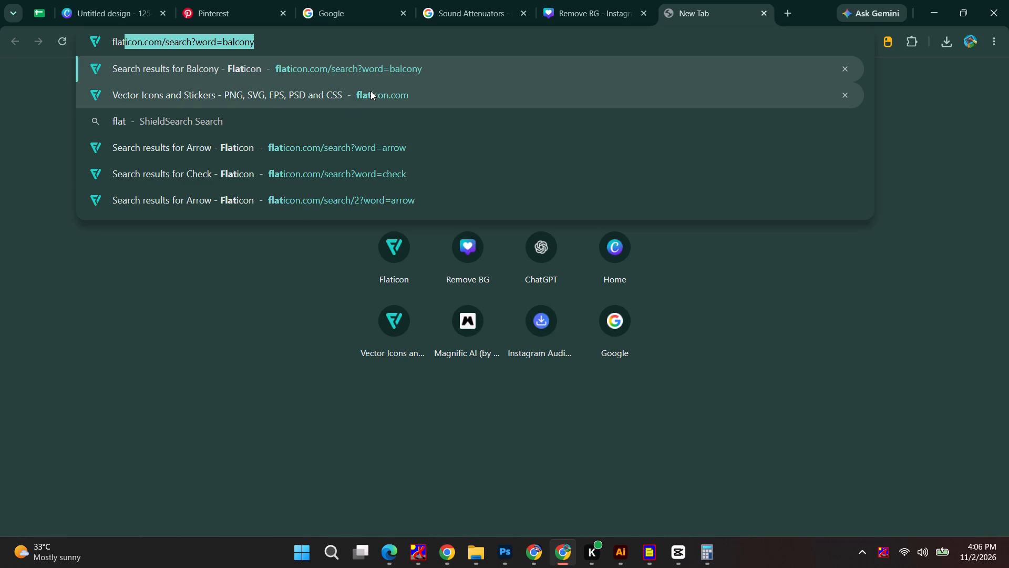
click(310, 45)
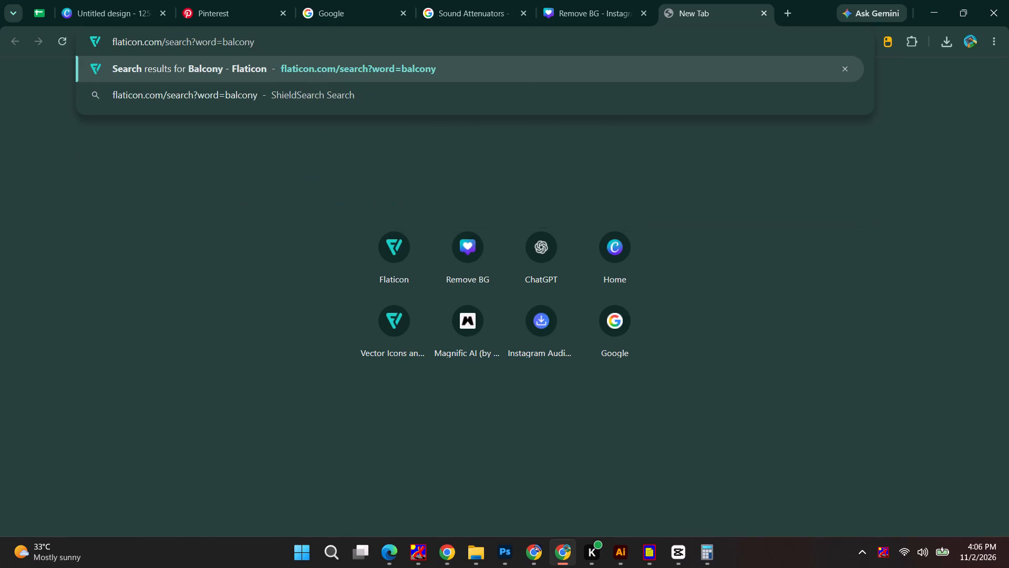
key(Return)
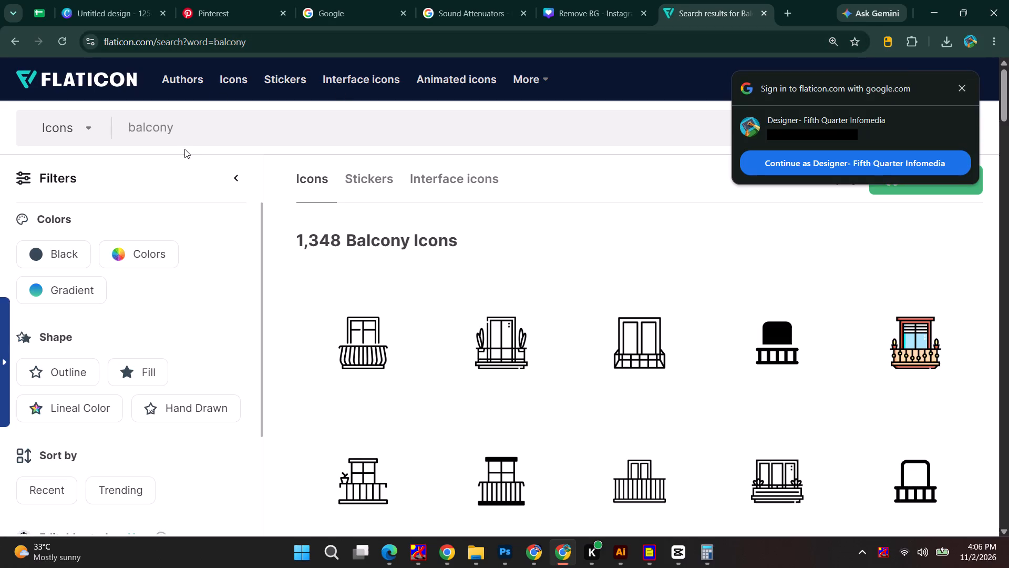
click(955, 88)
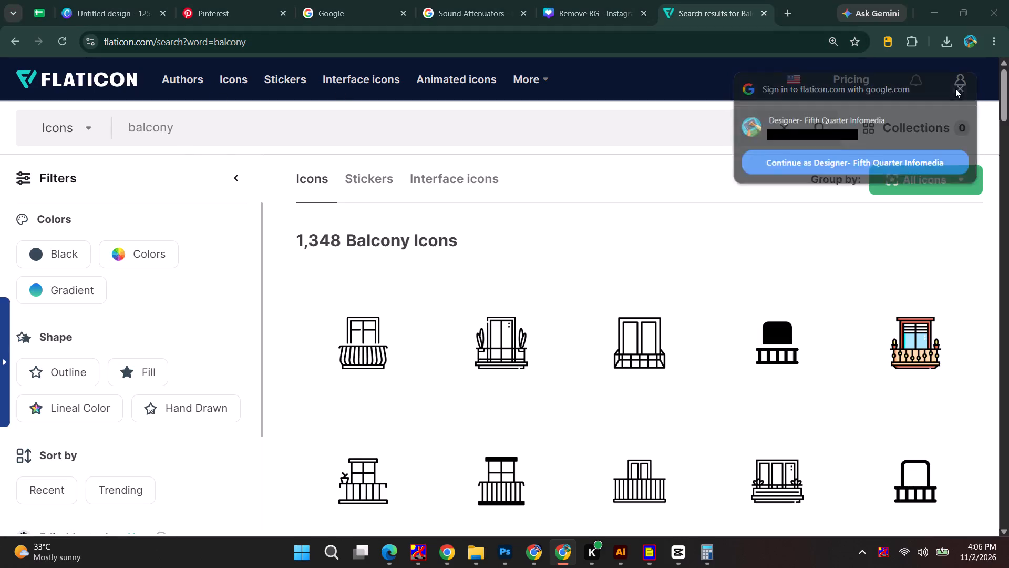
Search Flaticon's icons for "detect".
drag(235, 131, 91, 140)
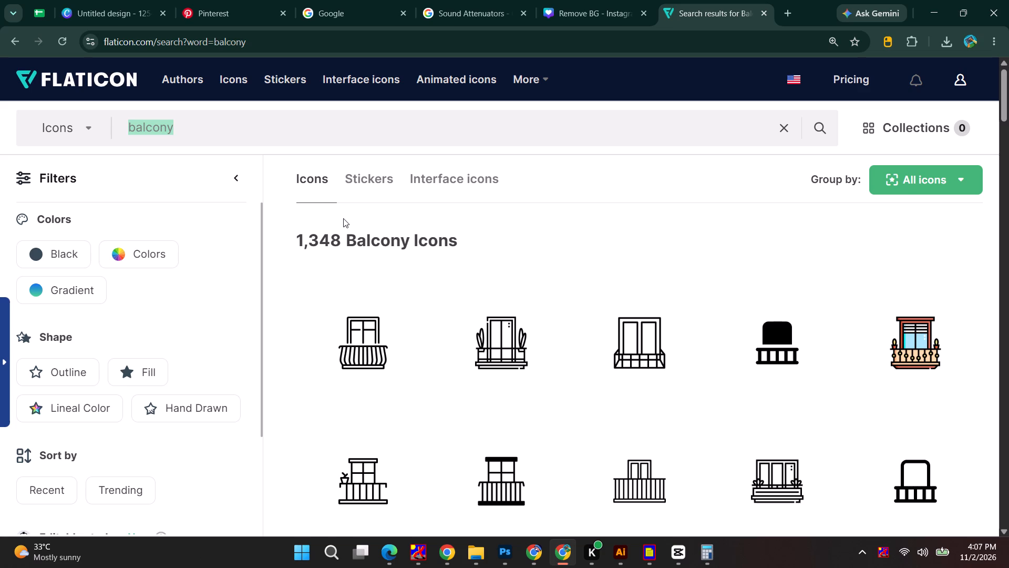
key(alt+Tab)
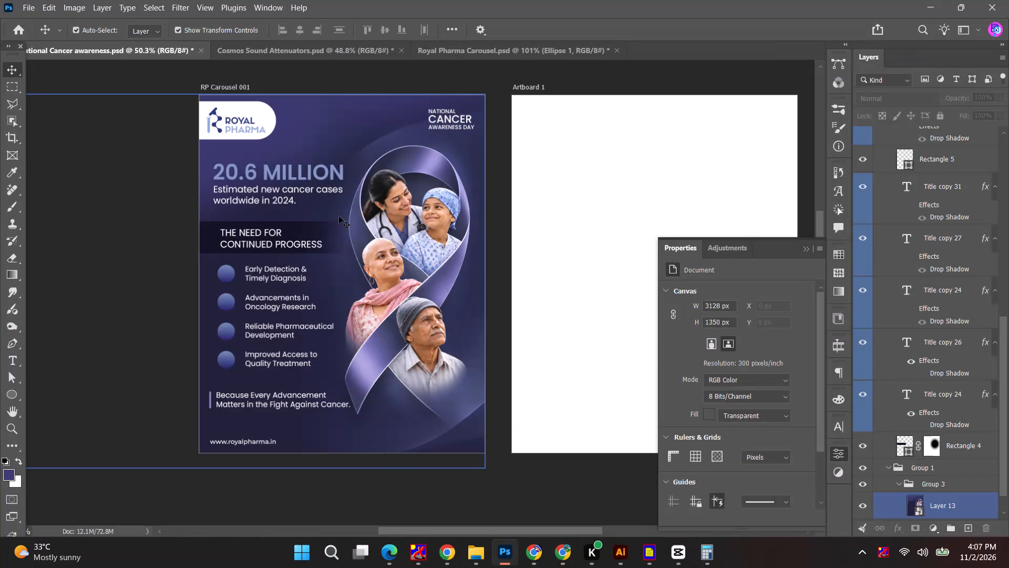
key(alt+Tab)
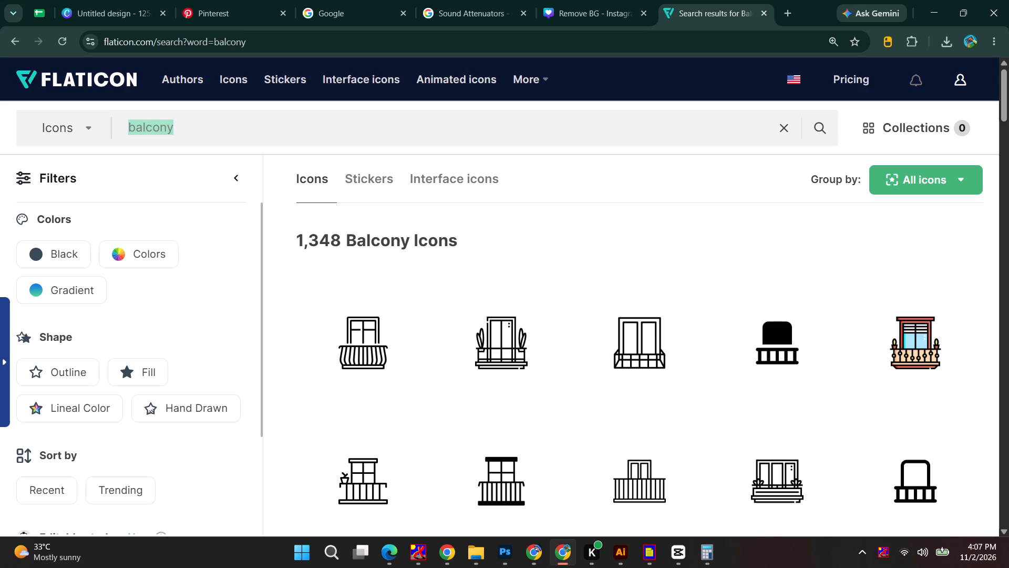
text(detect)
key(Return)
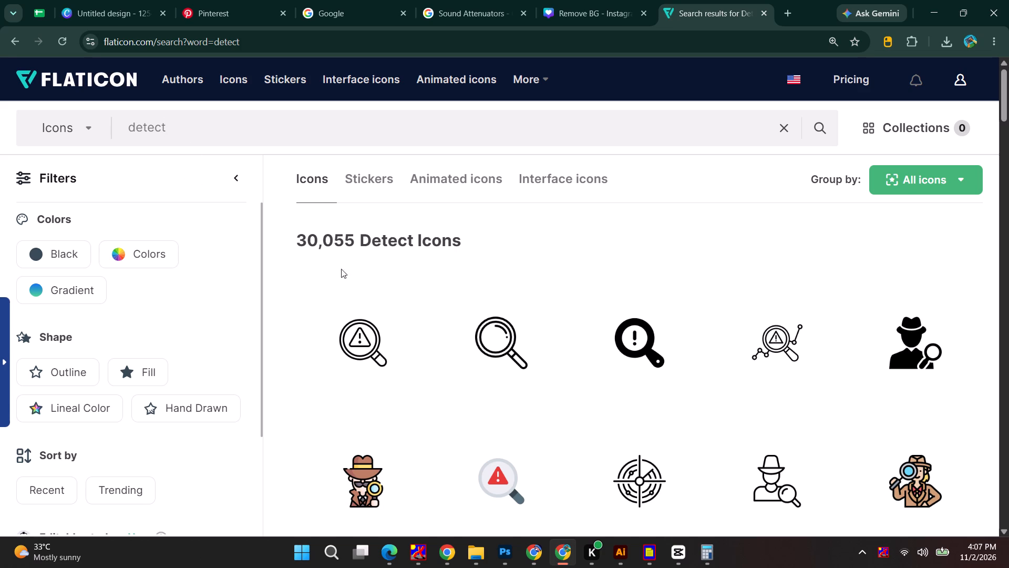
Download the solid black magnifying-glass icon with the exclamation mark as a free PNG.
scroll(522, 353, down, 7)
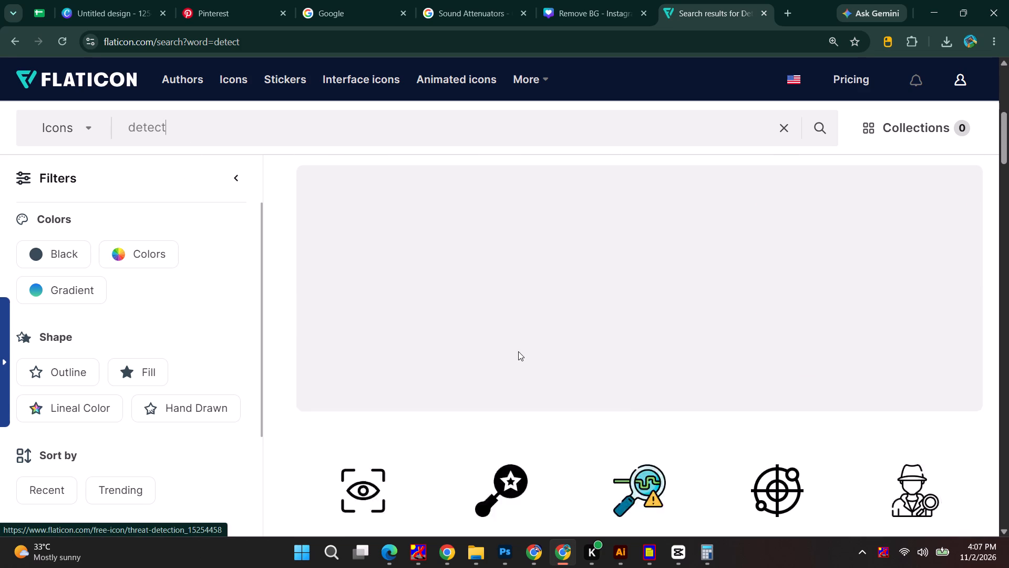
scroll(518, 358, down, 6)
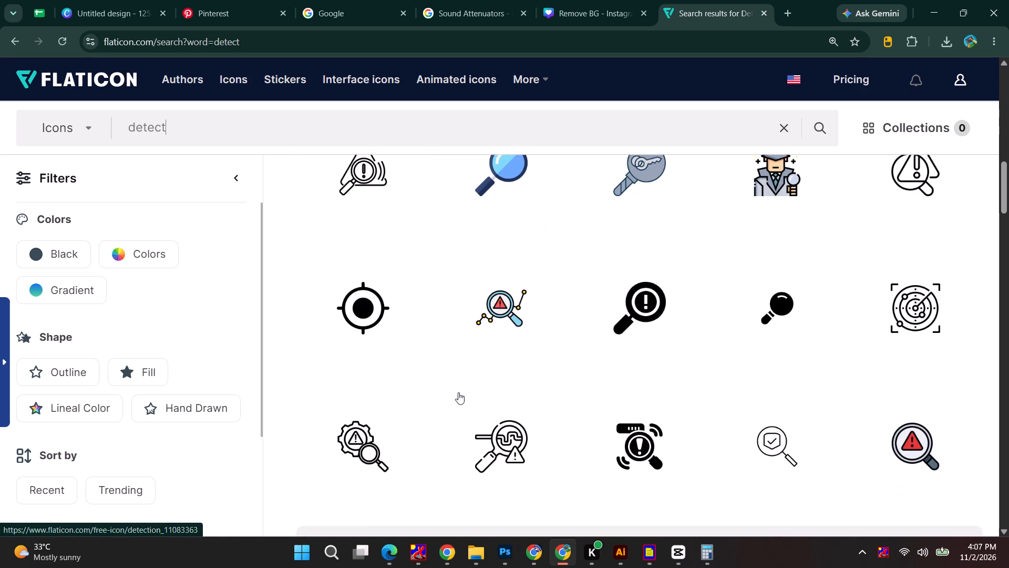
click(680, 324)
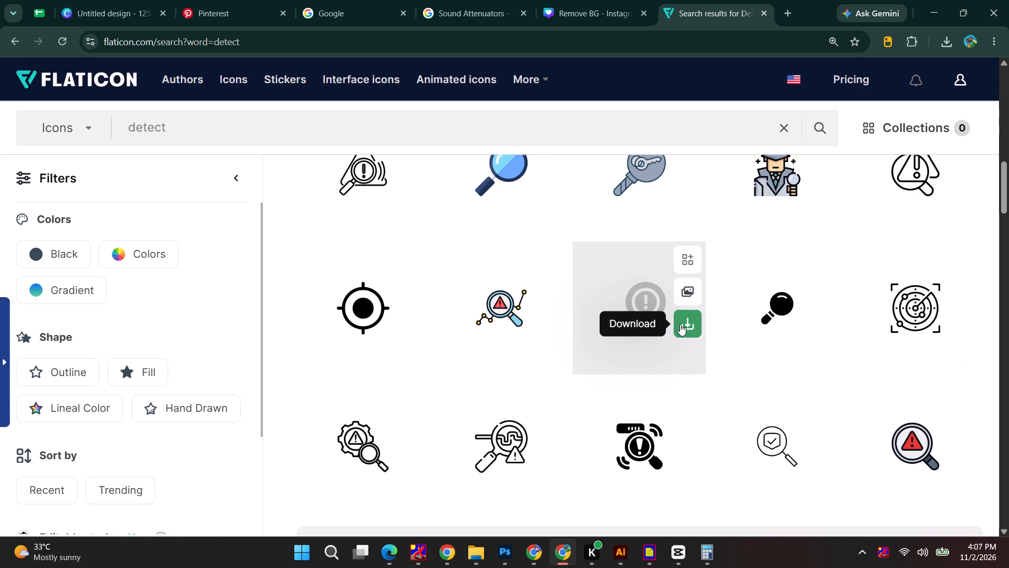
click(656, 420)
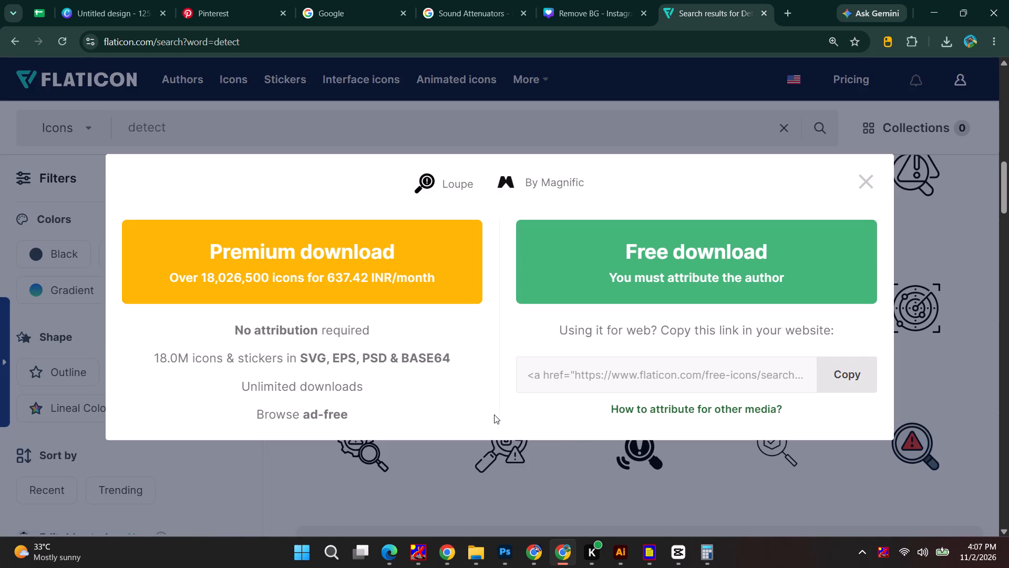
click(620, 255)
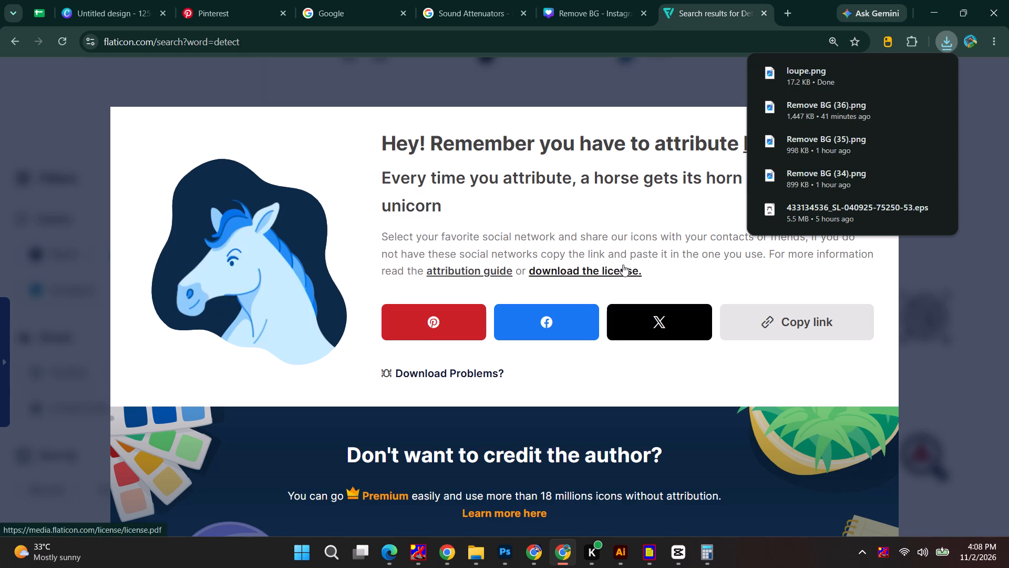
Place loupe.png in the Photoshop cancer awareness design at about 3.5% scale, flipped horizontally, over the circle beside "Early Detection & Timely Diagnosis".
drag(843, 78, 516, 553)
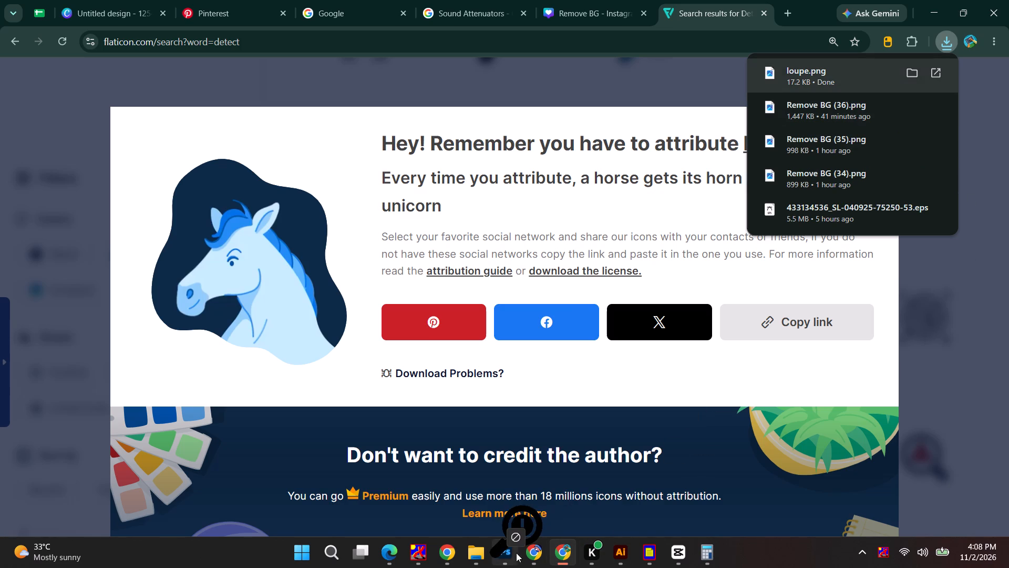
drag(516, 553, 217, 269)
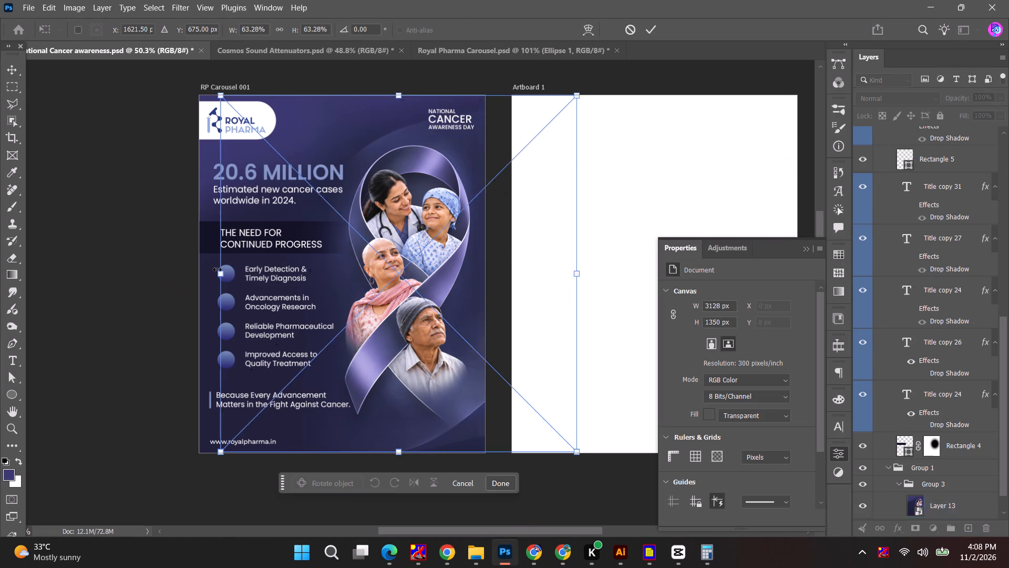
alt+shift+drag(575, 98, 420, 244)
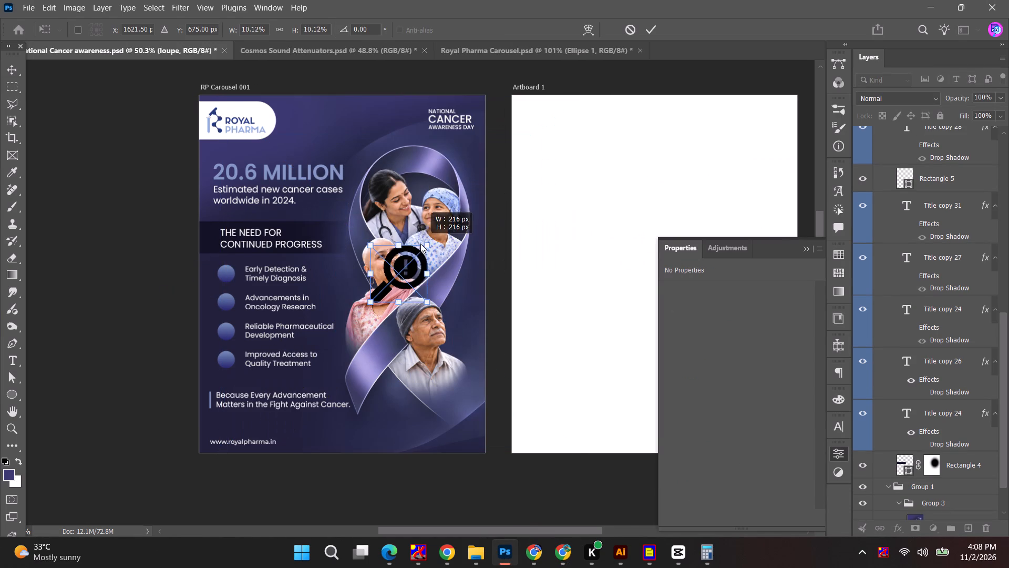
alt+shift+drag(420, 244, 397, 258)
alt+scroll(394, 274, up, 6)
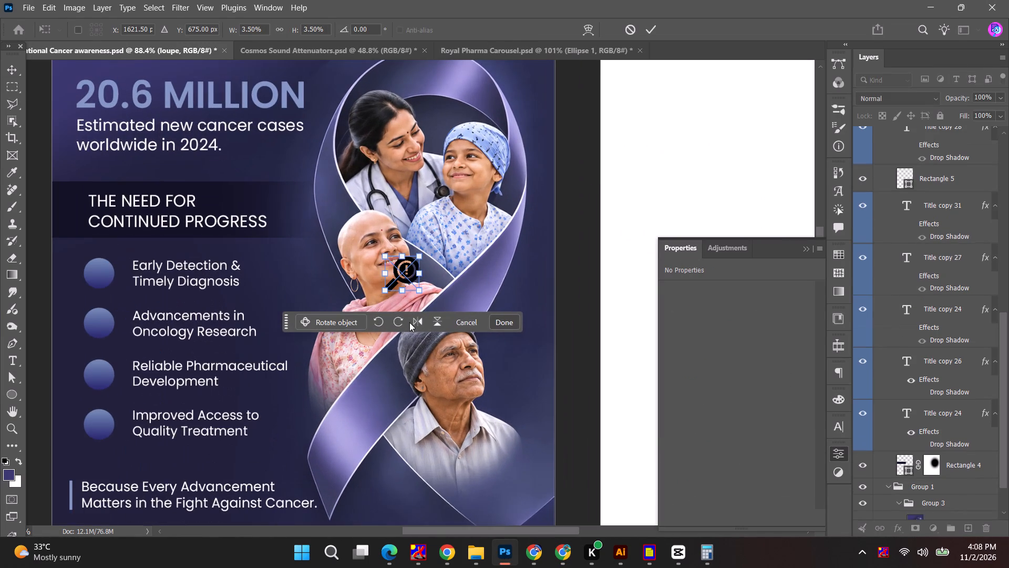
click(416, 321)
drag(406, 276, 136, 283)
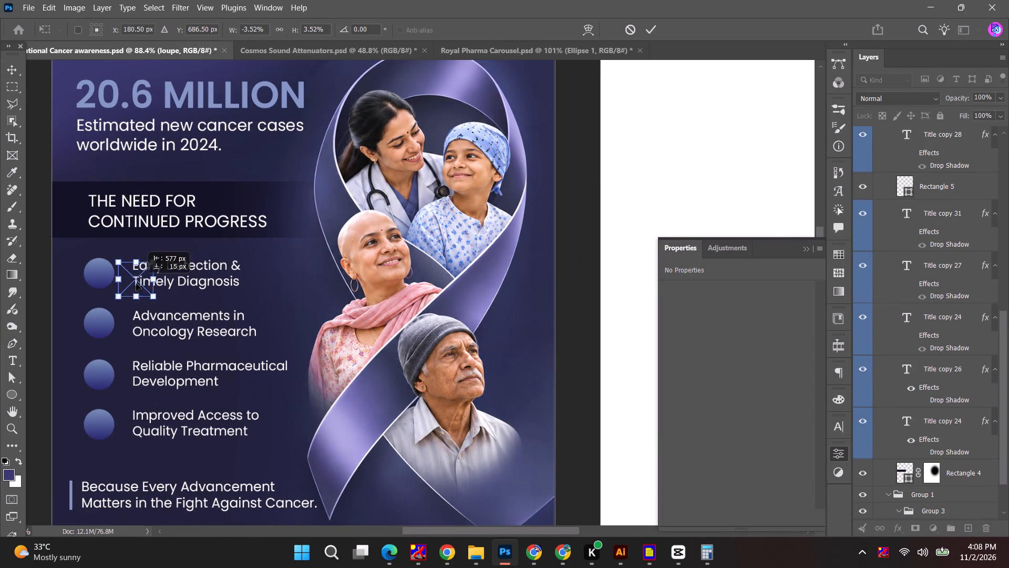
drag(136, 283, 95, 265)
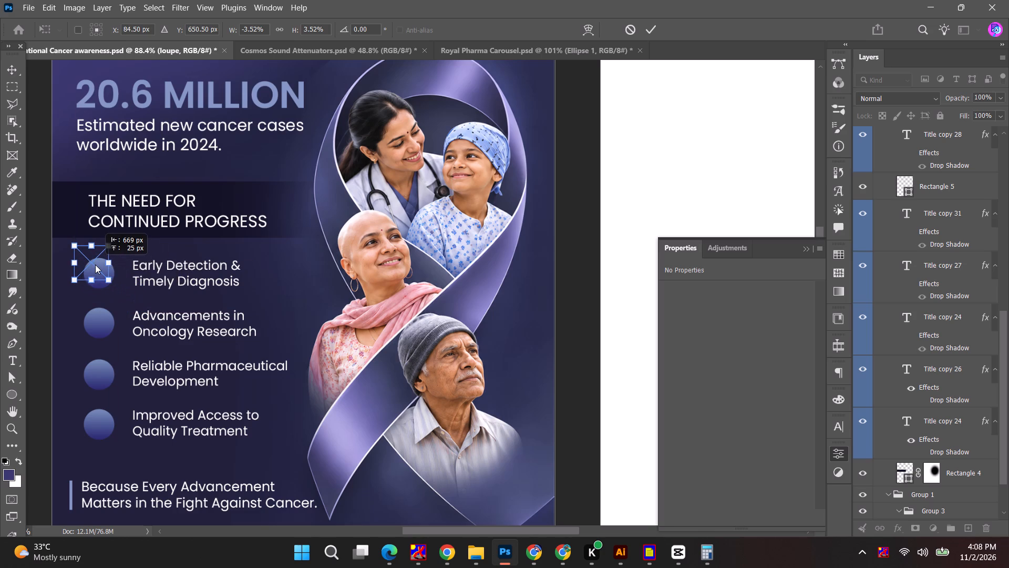
drag(95, 265, 104, 276)
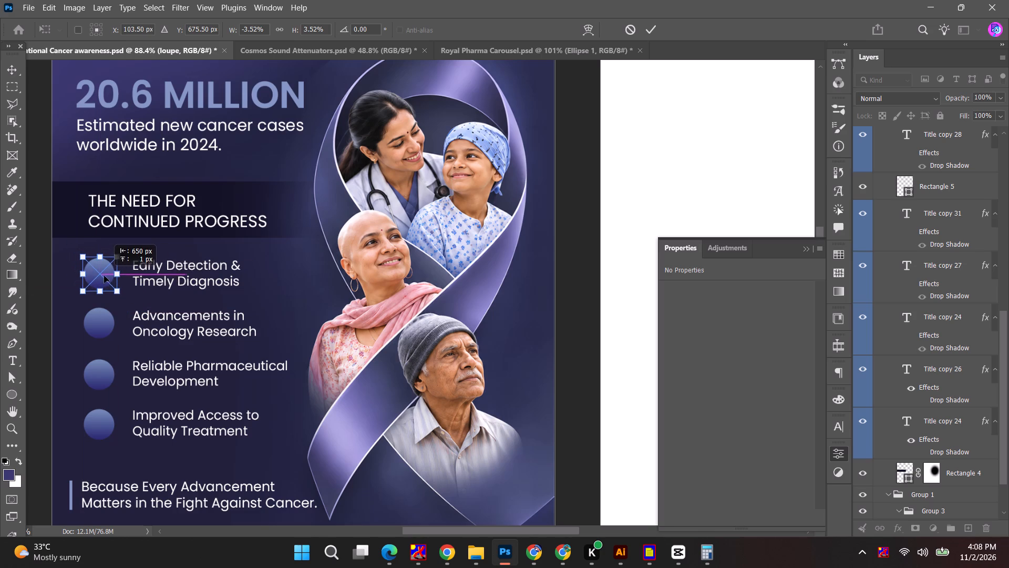
drag(104, 276, 104, 275)
Shrink the magnifier icon to about 42 px and centre it inside the Early Detection circle.
alt+scroll(104, 285, up, 11)
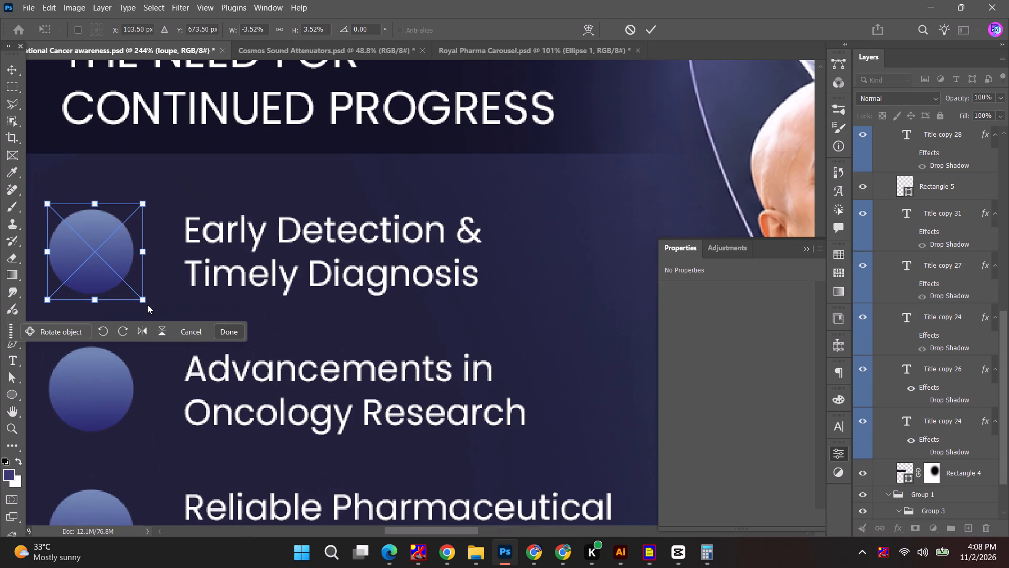
click(143, 298)
alt+shift+drag(145, 304, 126, 278)
drag(95, 255, 94, 255)
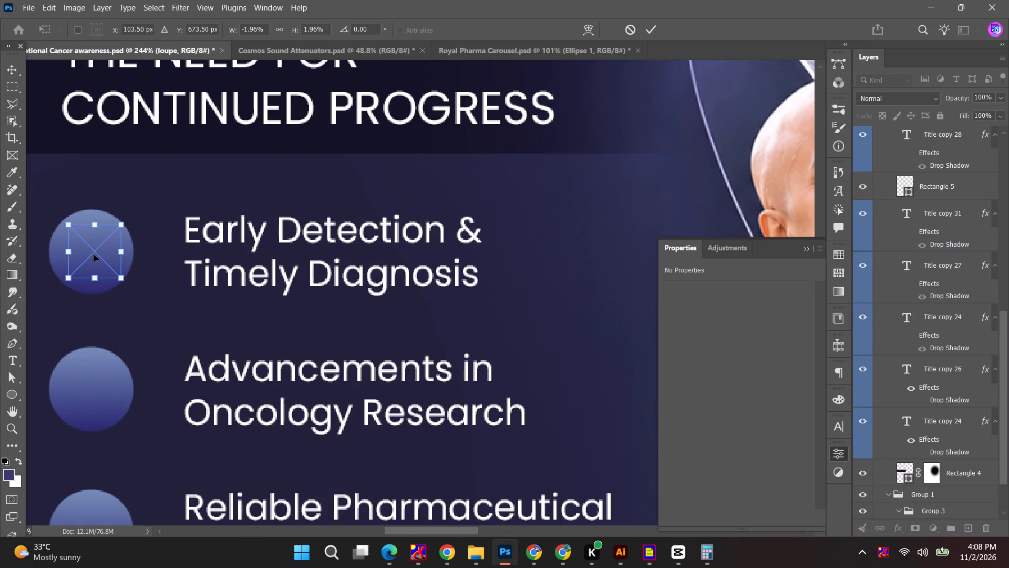
drag(94, 255, 89, 255)
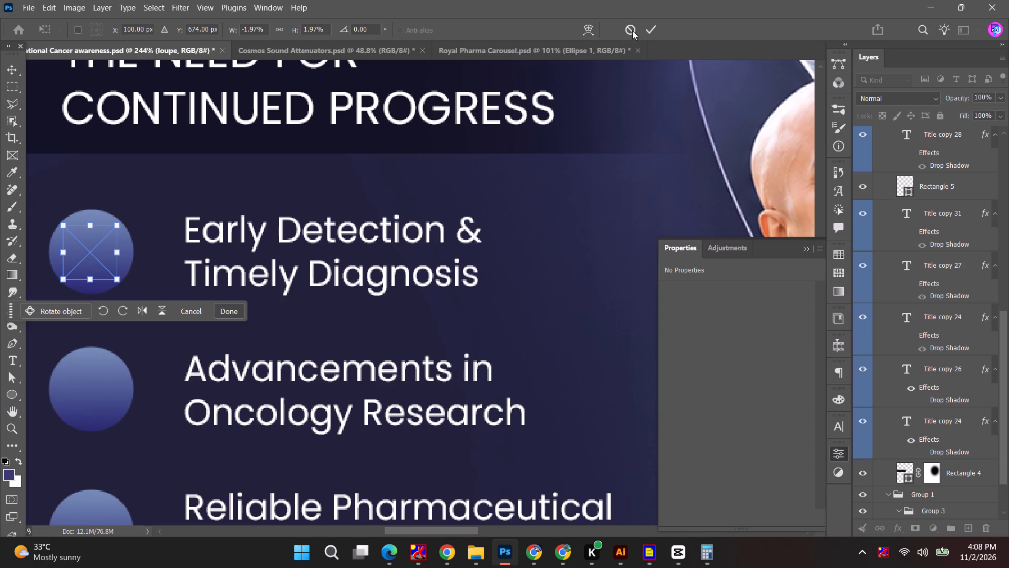
click(654, 27)
Reduce the magnifier icon to about 39 px and re-centre it in its circle.
alt+scroll(110, 281, up, 7)
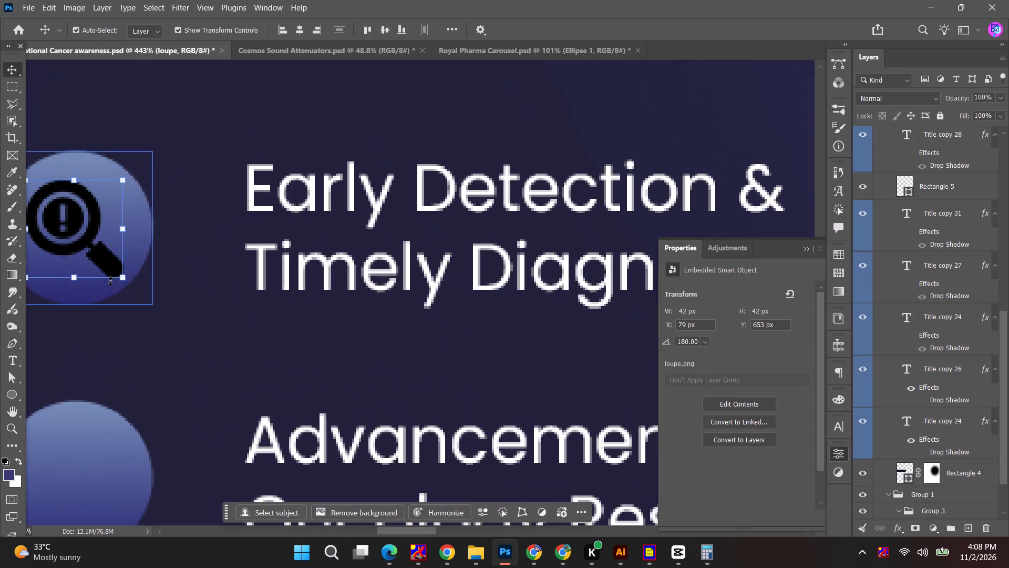
key(space)
key(space)
drag(82, 250, 218, 271)
shift+drag(261, 299, 252, 291)
drag(230, 272, 237, 276)
click(651, 28)
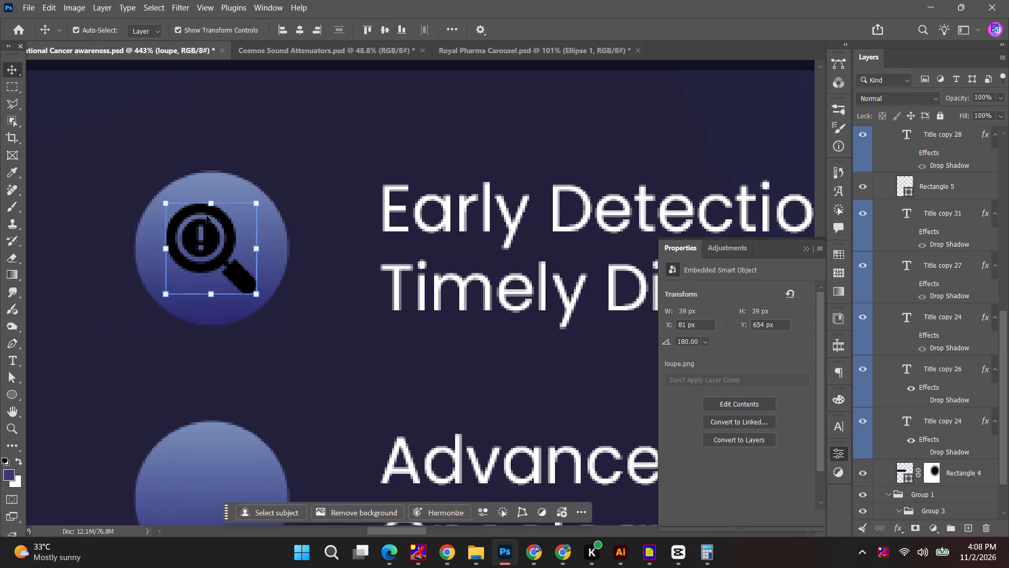
alt+scroll(204, 232, down, 10)
click(91, 229)
Put the loupe icon layer into a new layer group of its own.
scroll(208, 242, up, 2)
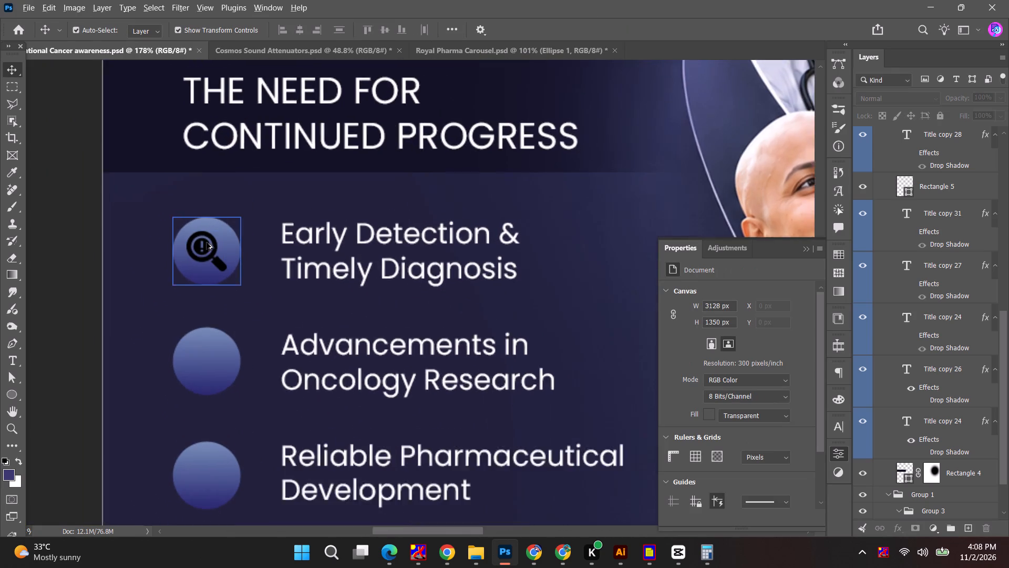
scroll(207, 242, up, 3)
click(205, 261)
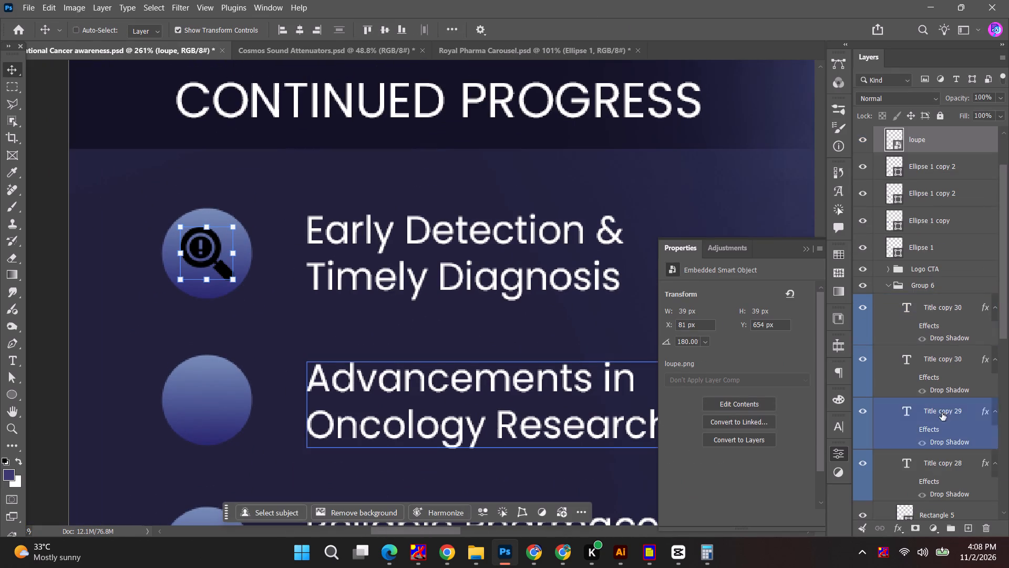
key(ctrl+j)
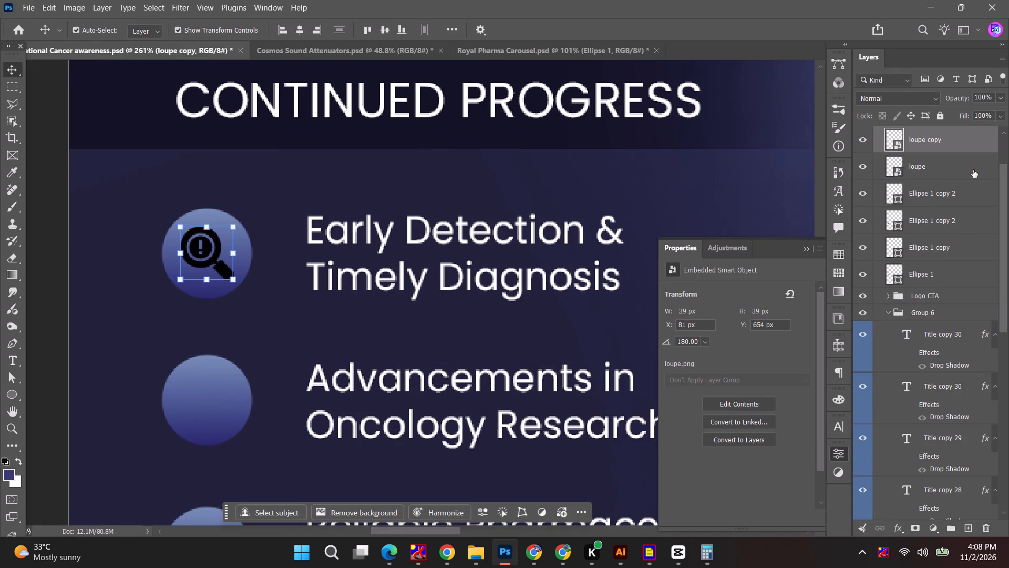
key(ctrl+z)
key(ctrl+g)
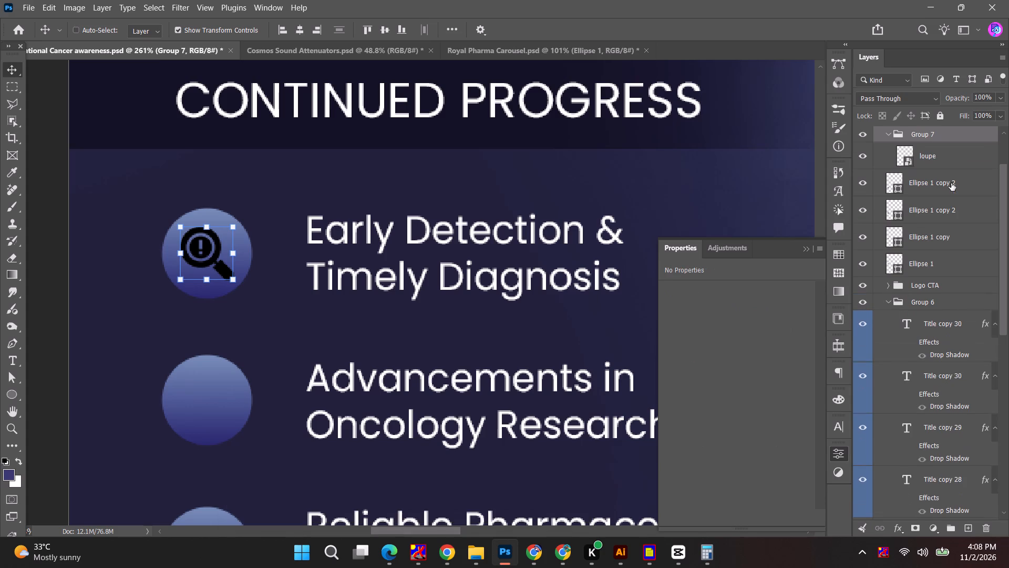
Apply a white (ffffff) Color Overlay at 100% opacity to the group holding the magnifier icon.
click(898, 528)
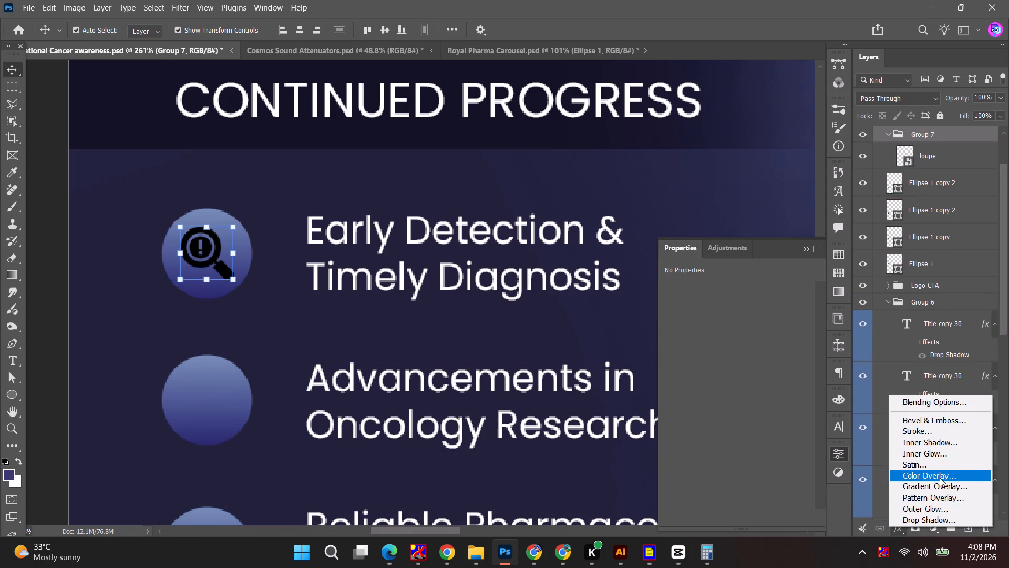
click(940, 478)
click(646, 155)
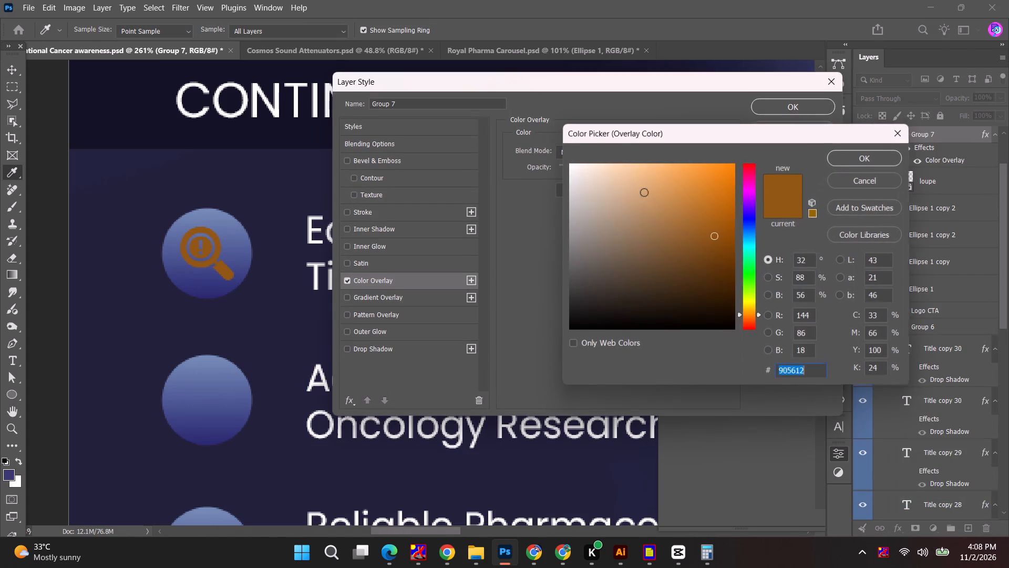
drag(623, 232, 373, 9)
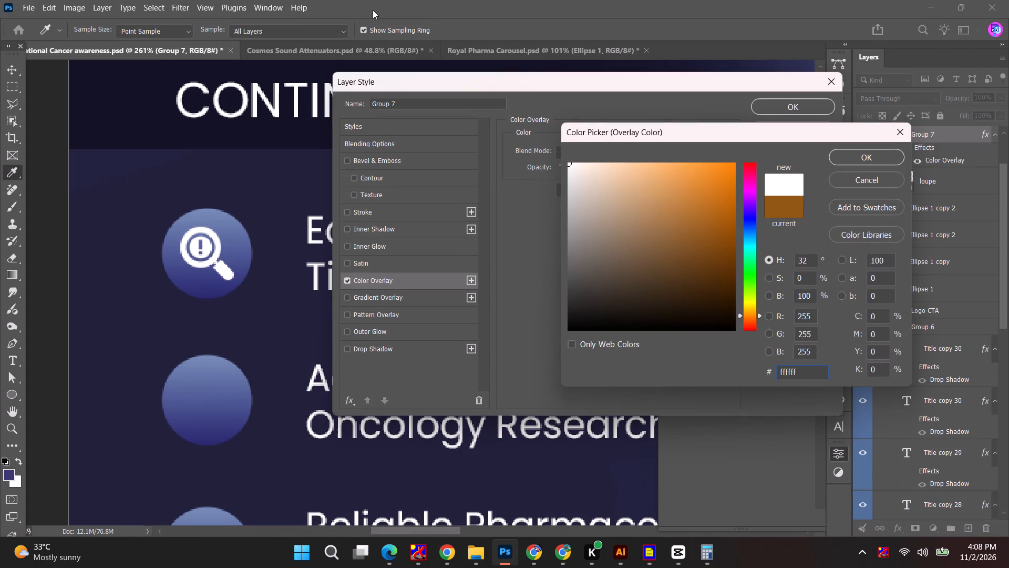
click(854, 163)
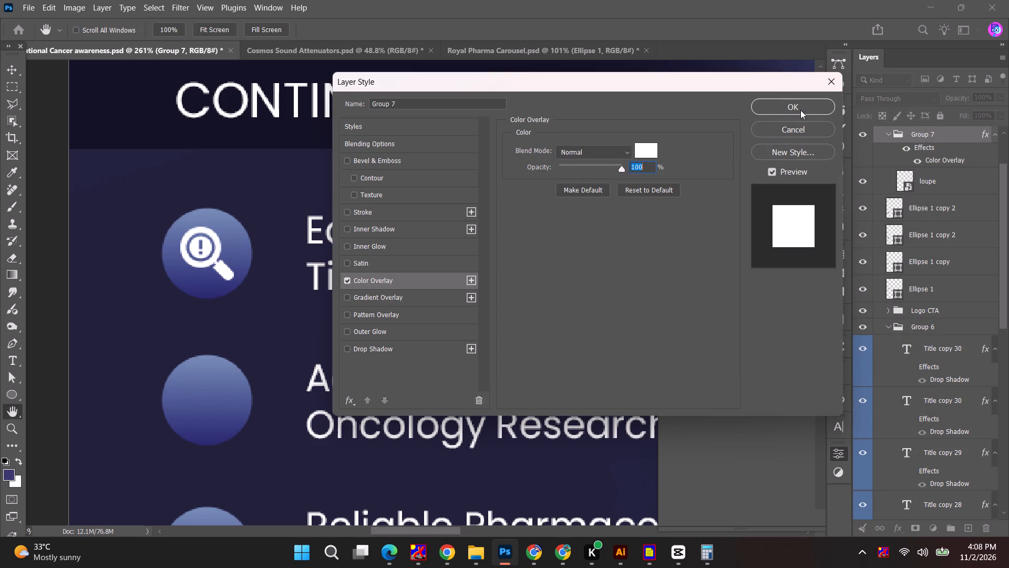
click(800, 108)
click(39, 221)
Switch to Flaticon in Chrome, dismiss the attribution notice and search for DNA icons.
alt+scroll(145, 321, down, 5)
key(alt+Tab)
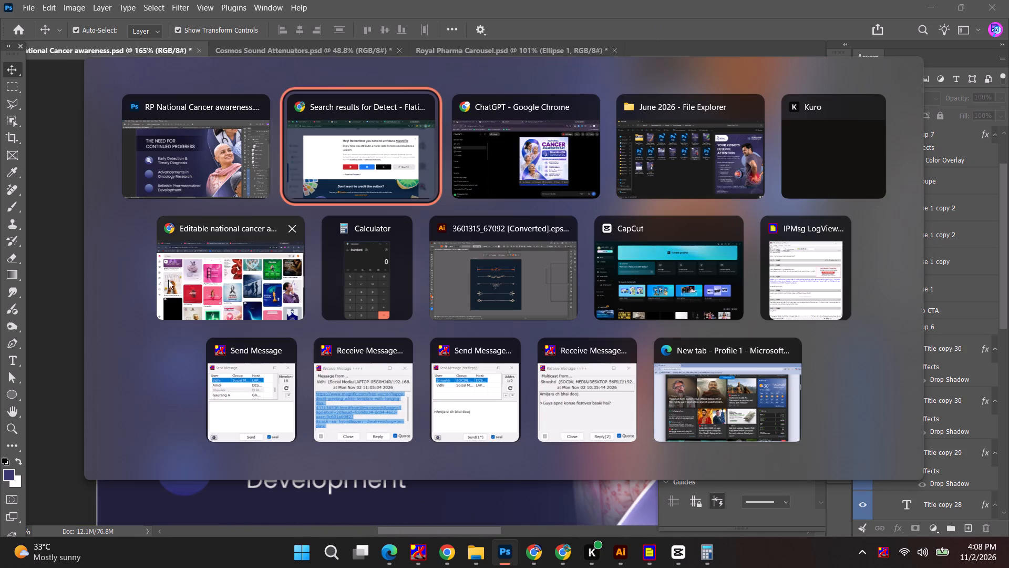
key(alt+Tab)
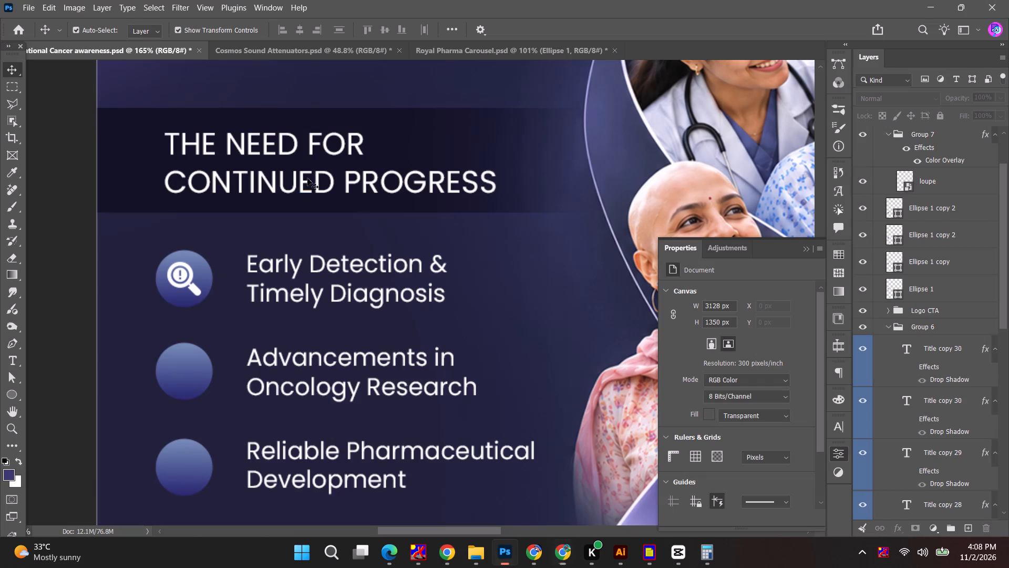
key(alt+Tab)
click(17, 157)
drag(498, 77, 542, 78)
click(878, 132)
drag(359, 134, 0, 143)
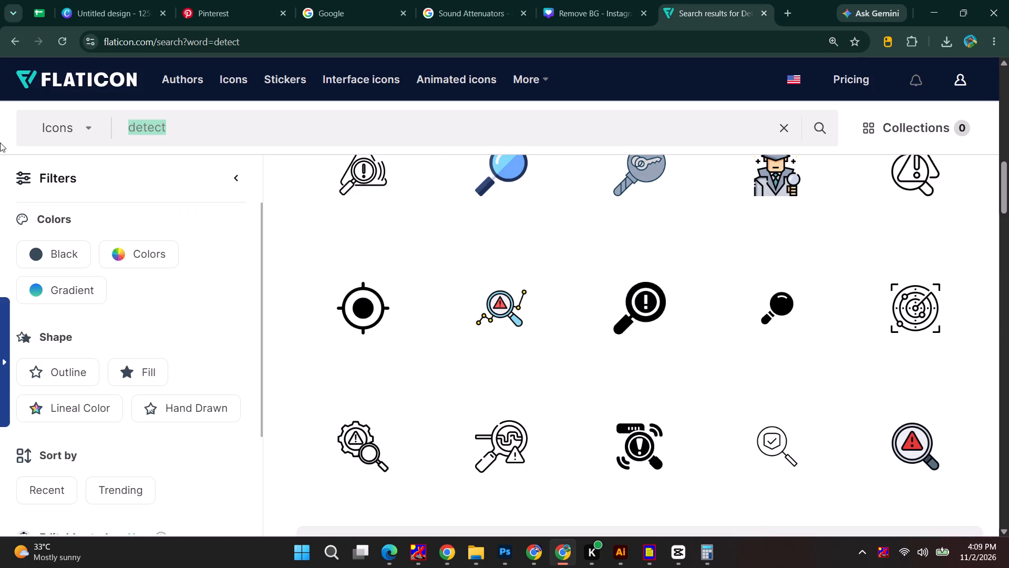
drag(0, 143, 0, 146)
text(DNA)
key(Return)
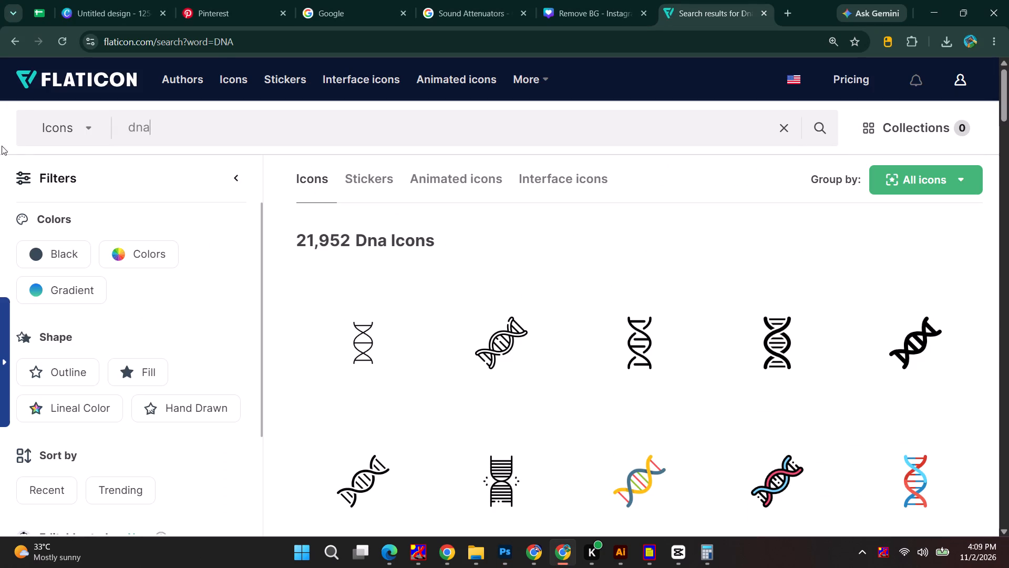
Download the solid black diagonal DNA helix icon as a free PNG.
click(966, 364)
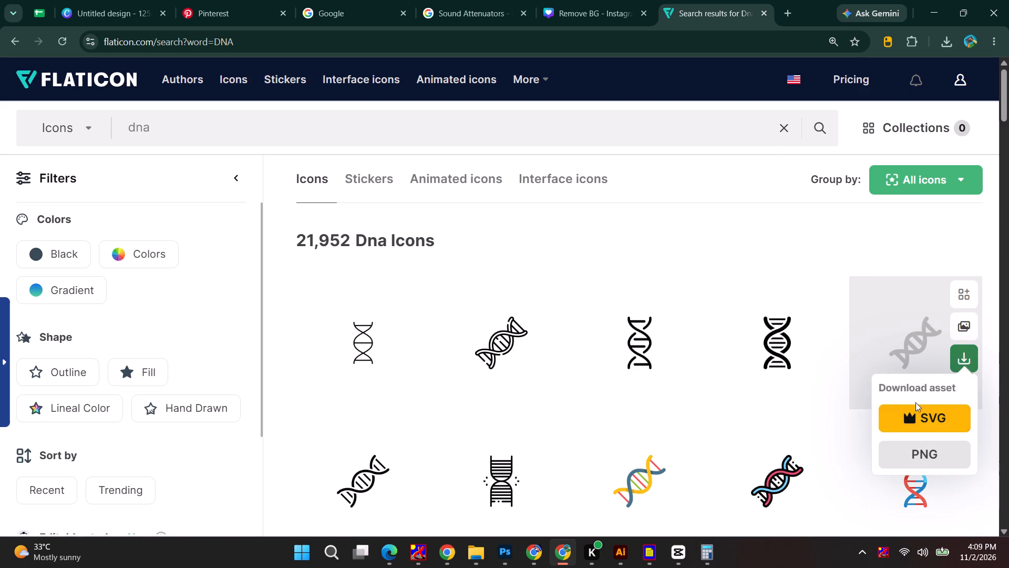
click(910, 445)
click(739, 268)
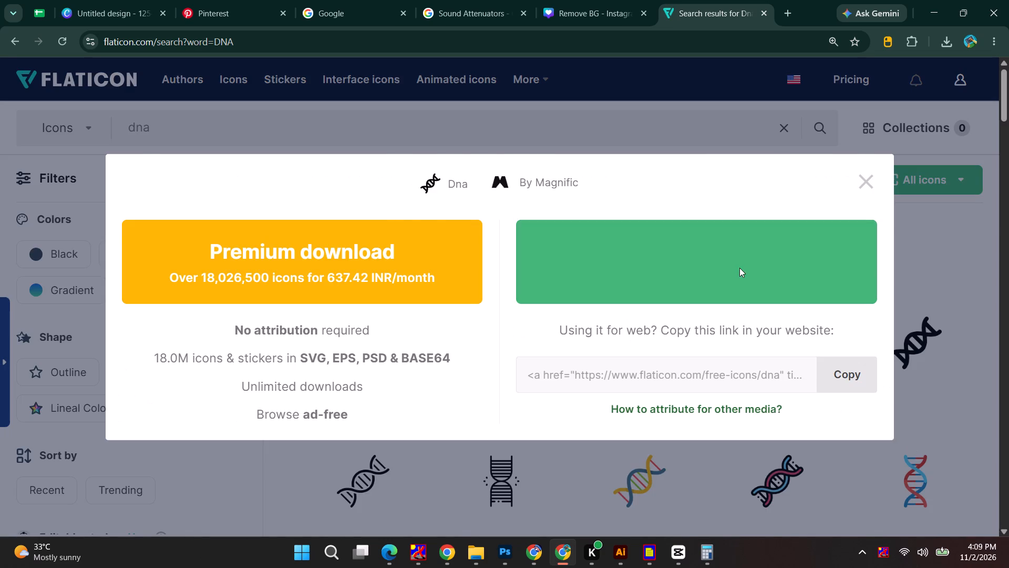
Place dna.png in the Photoshop cancer awareness design at about 4.57% scale over the circle beside "Advancements in Oncology Research".
drag(812, 82, 788, 163)
key(alt+Tab)
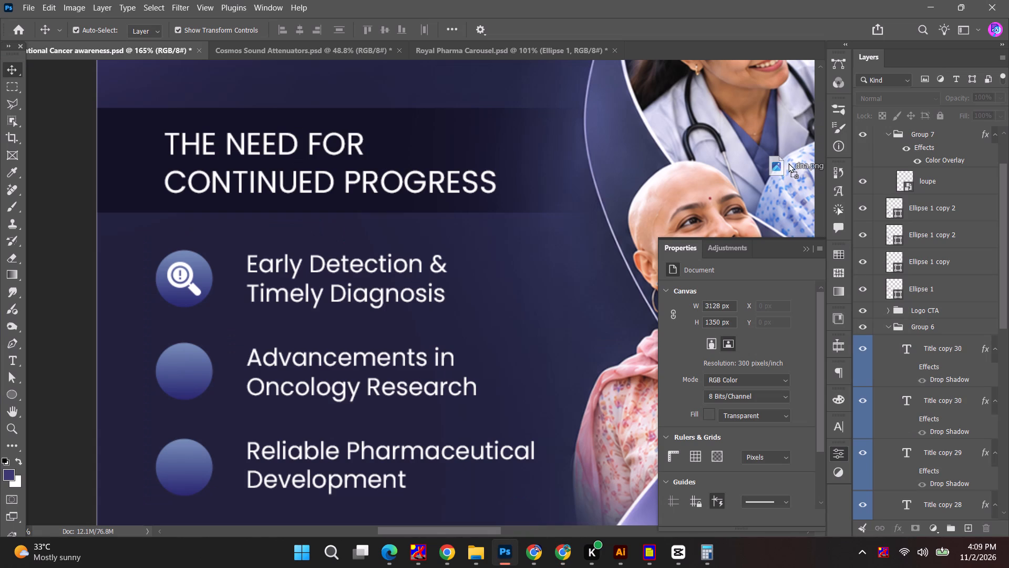
drag(788, 163, 275, 337)
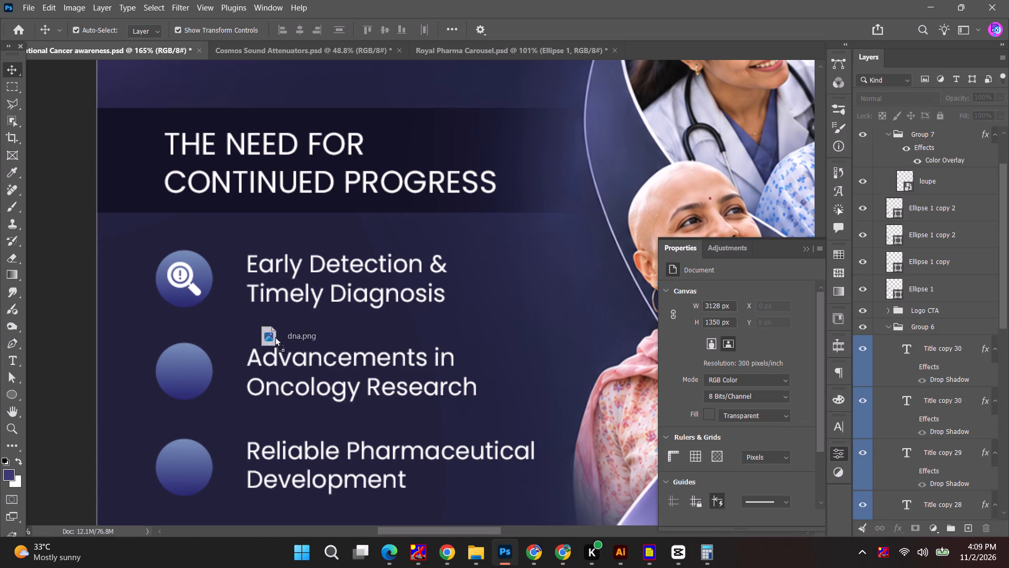
drag(275, 337, 187, 363)
alt+scroll(425, 293, down, 10)
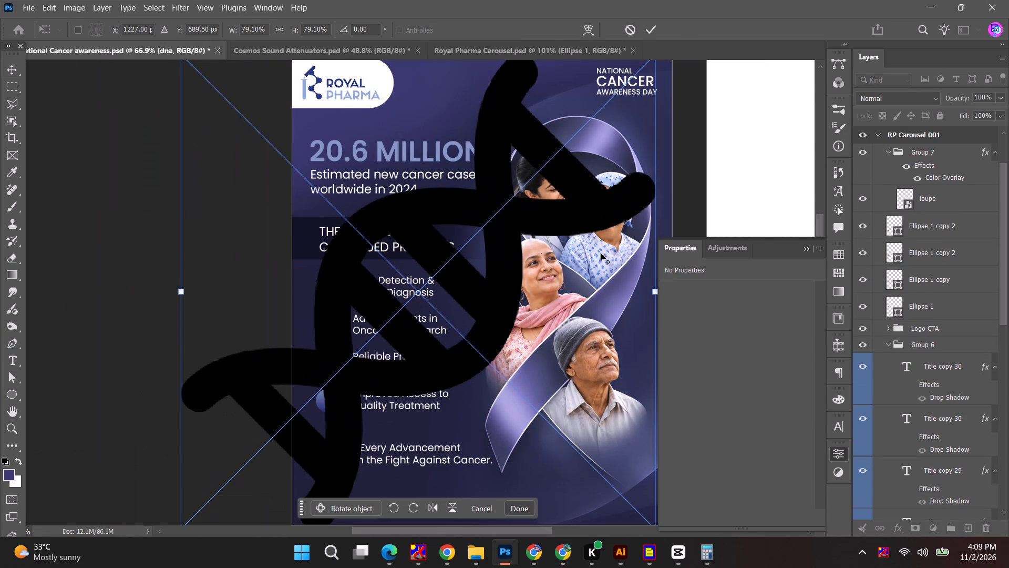
click(805, 251)
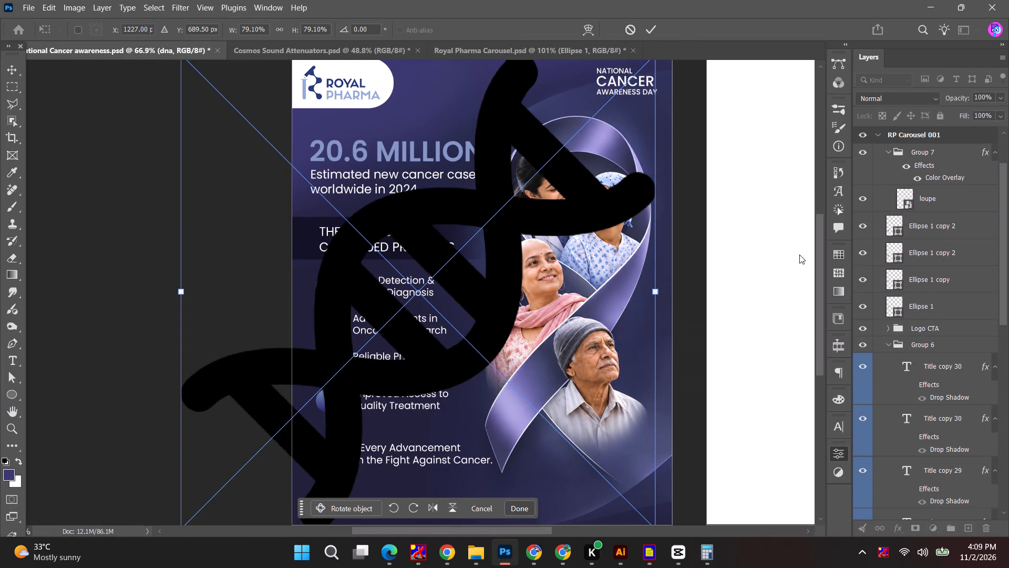
shift+drag(658, 293, 220, 308)
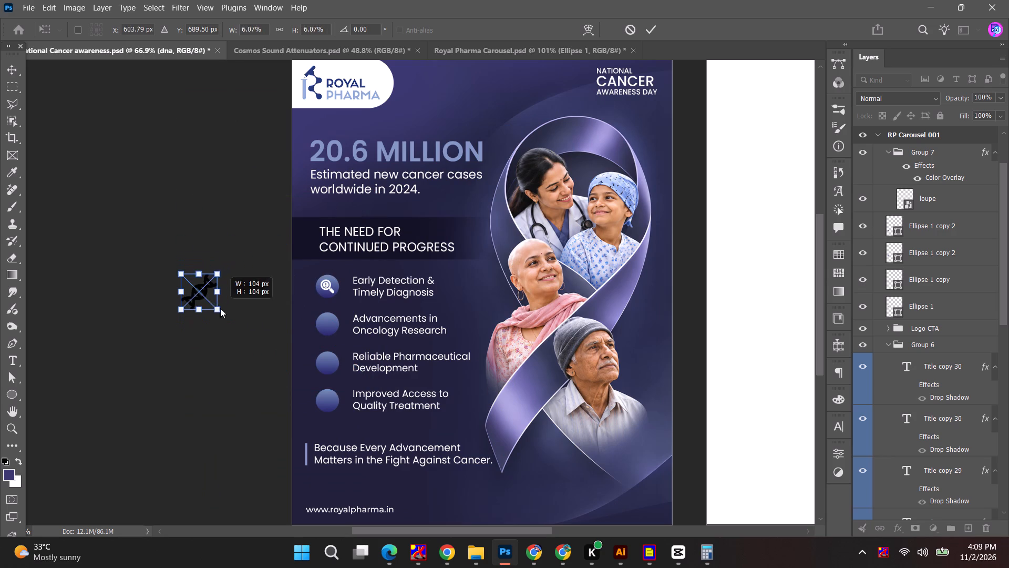
shift+drag(220, 308, 211, 309)
alt+scroll(195, 297, up, 8)
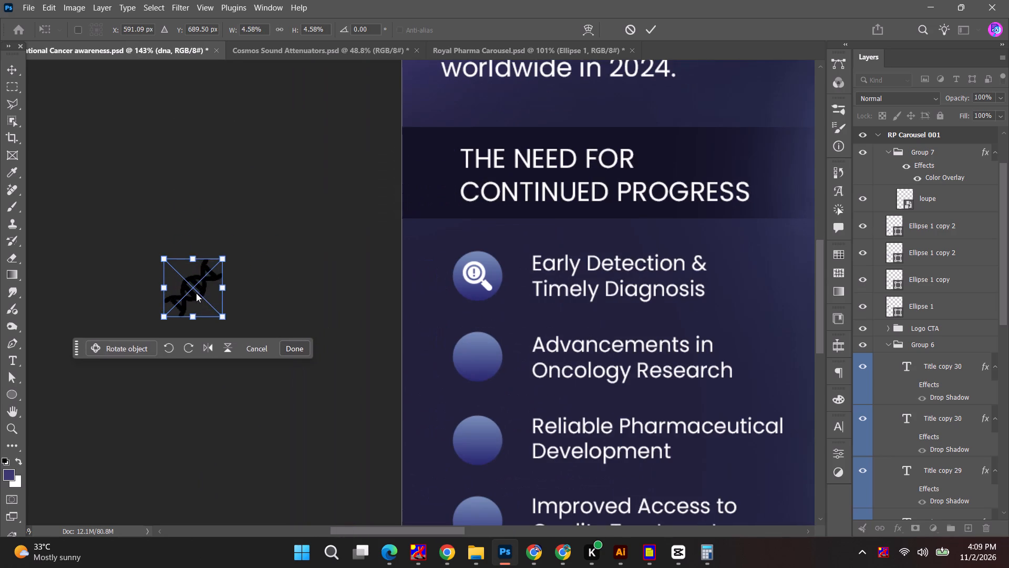
drag(196, 293, 482, 362)
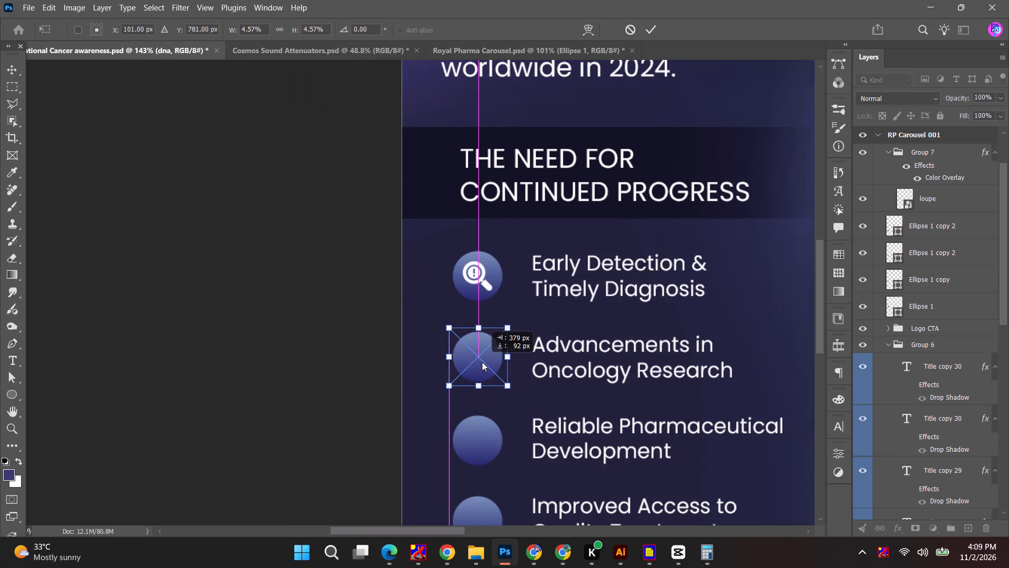
drag(482, 362, 482, 362)
Shrink the DNA icon to about 2.29% scale, centred inside the Advancements in Oncology Research circle.
alt+scroll(485, 381, up, 8)
click(530, 393)
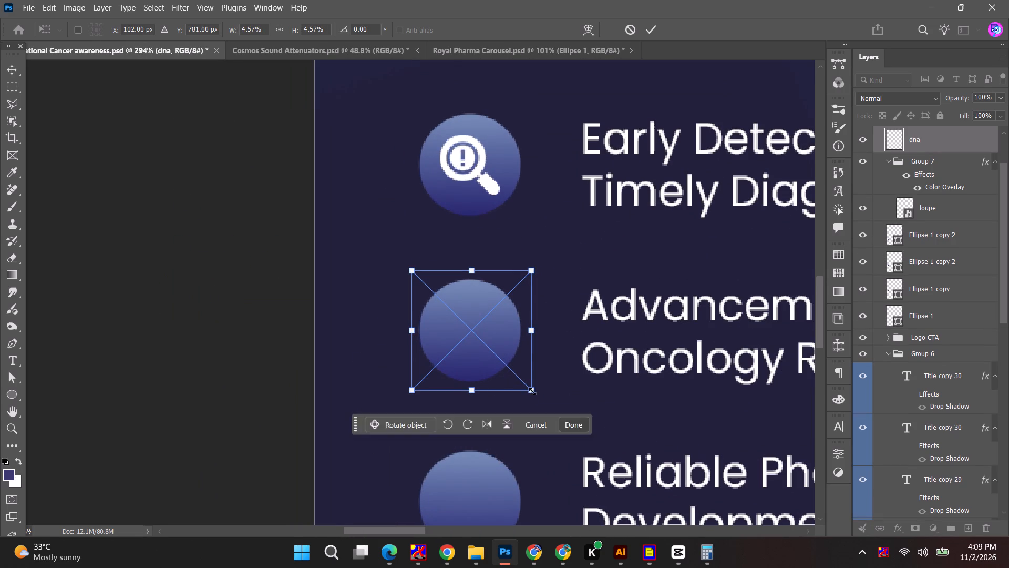
alt+shift+drag(532, 391, 505, 358)
click(485, 343)
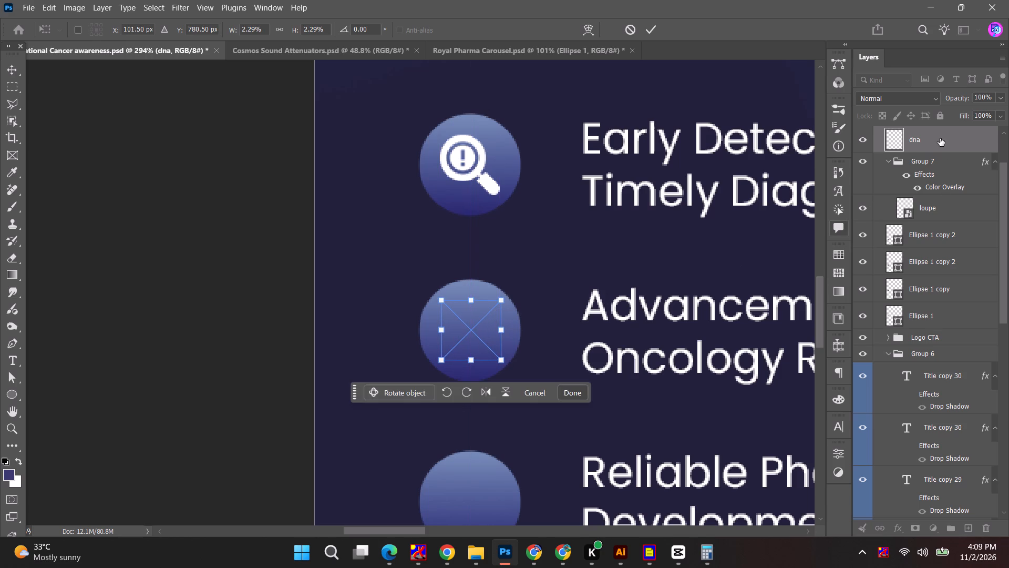
Move the dna layer into the icon group with the white Color Overlay, above the loupe layer.
drag(941, 141, 944, 197)
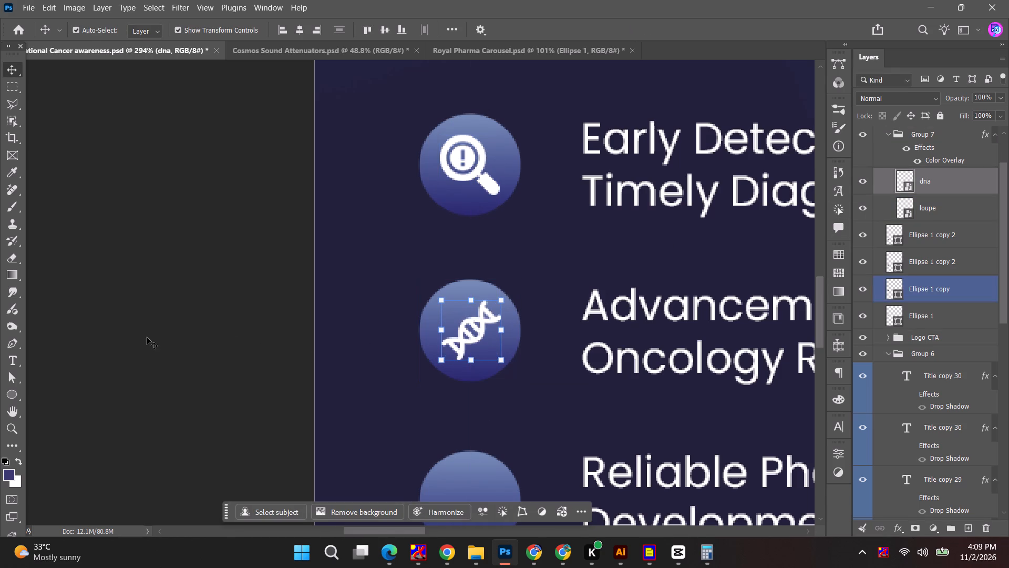
click(147, 337)
Nudge the DNA icon 1 px left to align it with the centre of its circle.
alt+scroll(503, 352, up, 5)
click(461, 332)
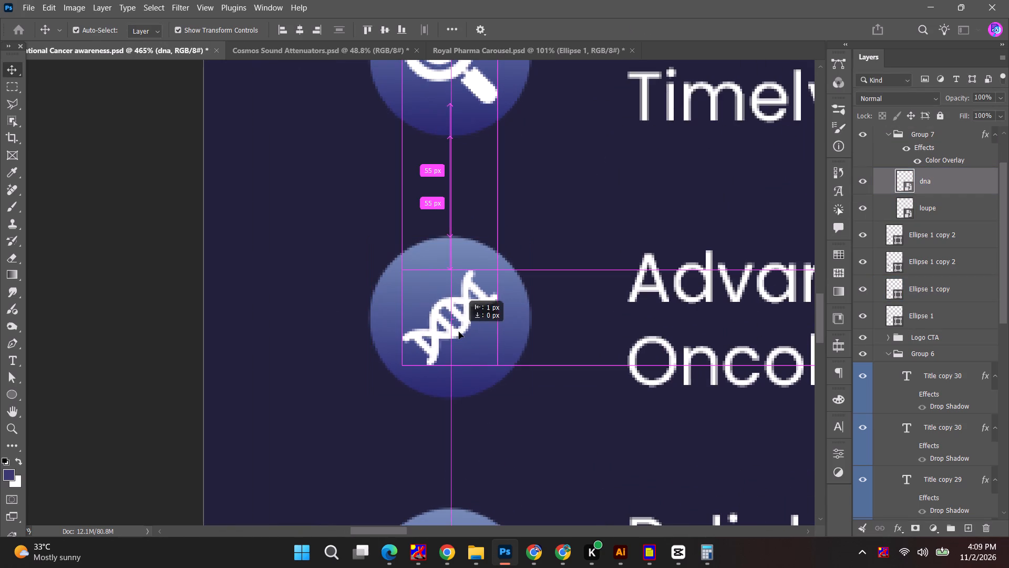
click(162, 342)
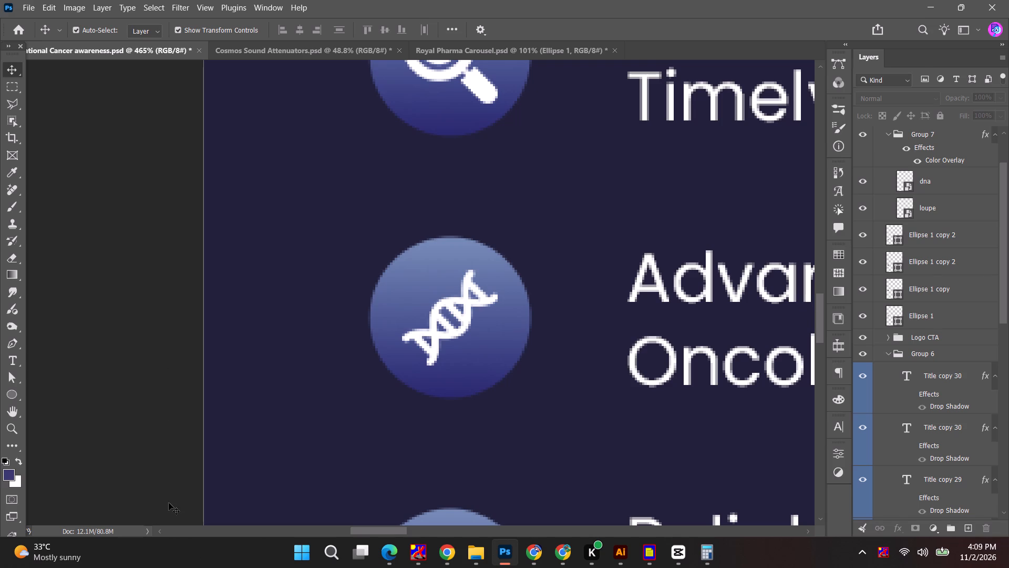
Check the ChatGPT reference design for the icon used beside "Reliable Pharmaceutical Development".
key(alt+Tab)
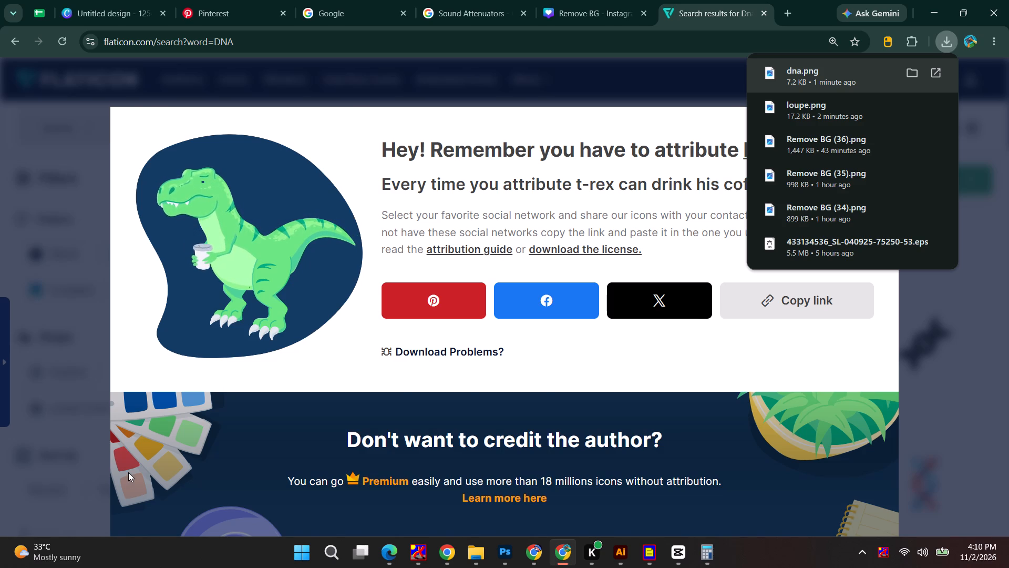
key(alt+Tab)
alt+click(382, 165)
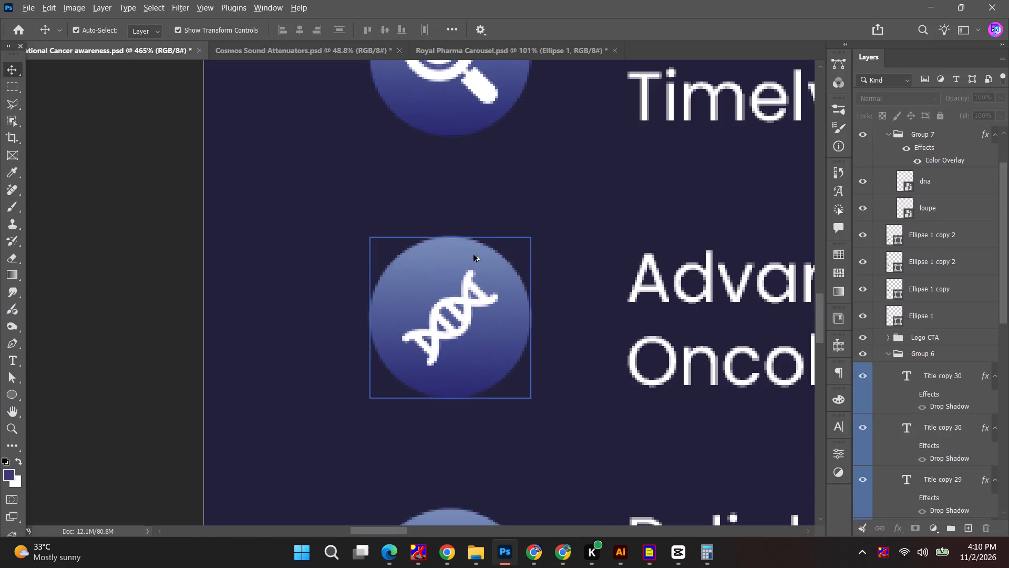
key(alt+Tab)
alt+click(555, 170)
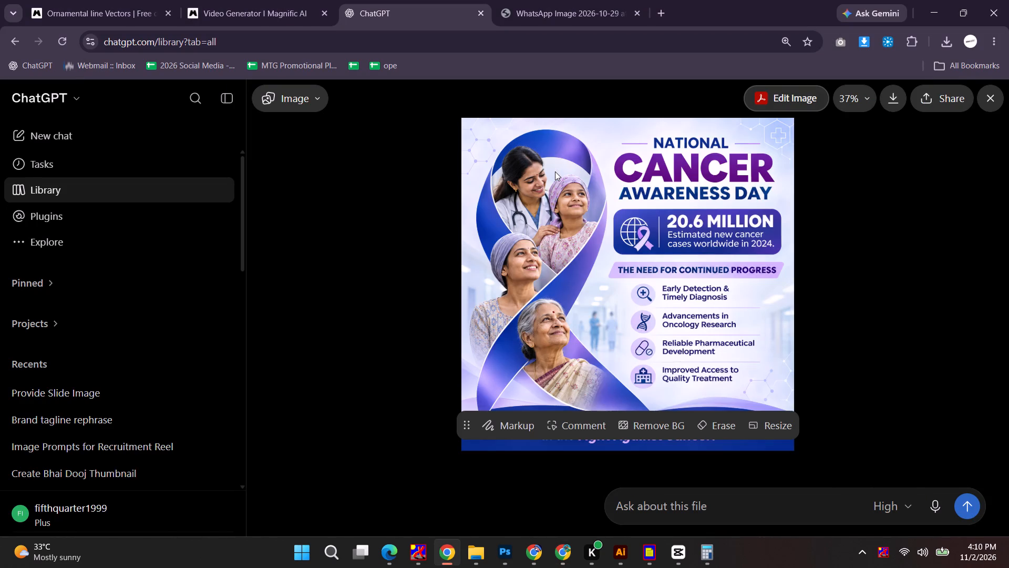
key(alt+Tab)
key(alt+Tab)
key(alt+Tab)
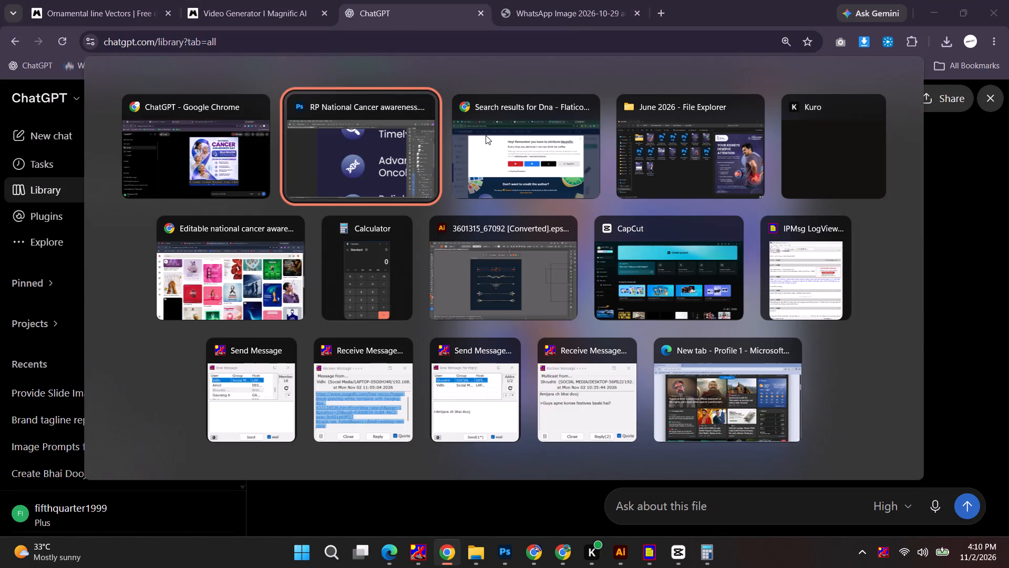
Switch to Flaticon, dismiss the attribution notice, search for "suplements" and browse the results for a medicine icon.
alt+click(489, 139)
click(82, 183)
click(943, 143)
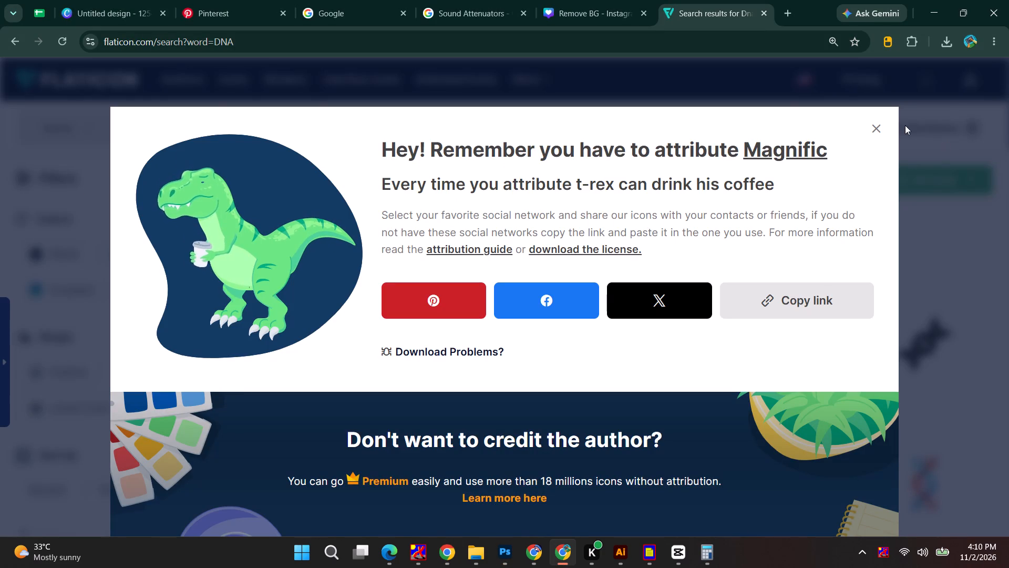
click(887, 127)
drag(267, 138, 11, 134)
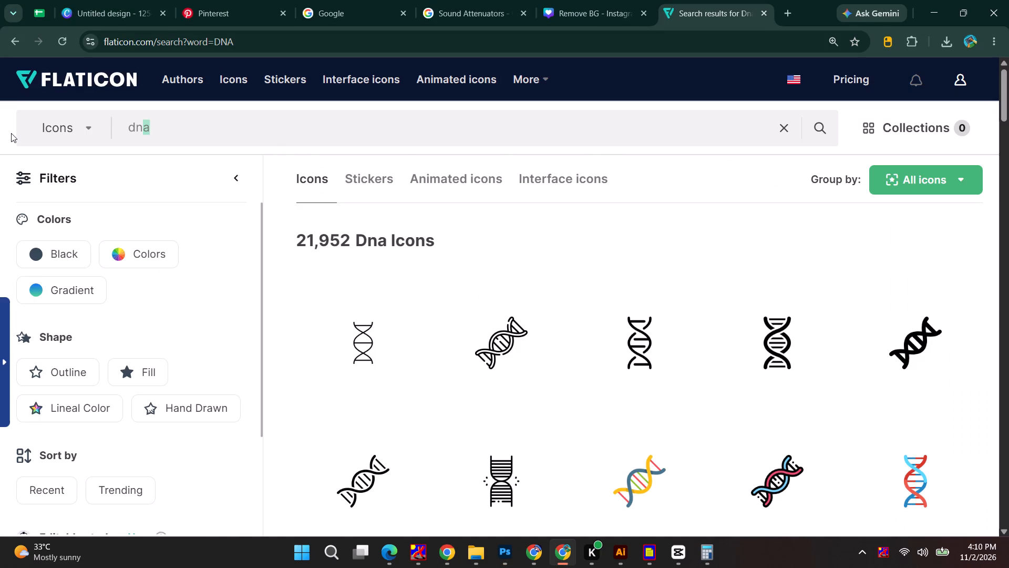
text(suplementys)
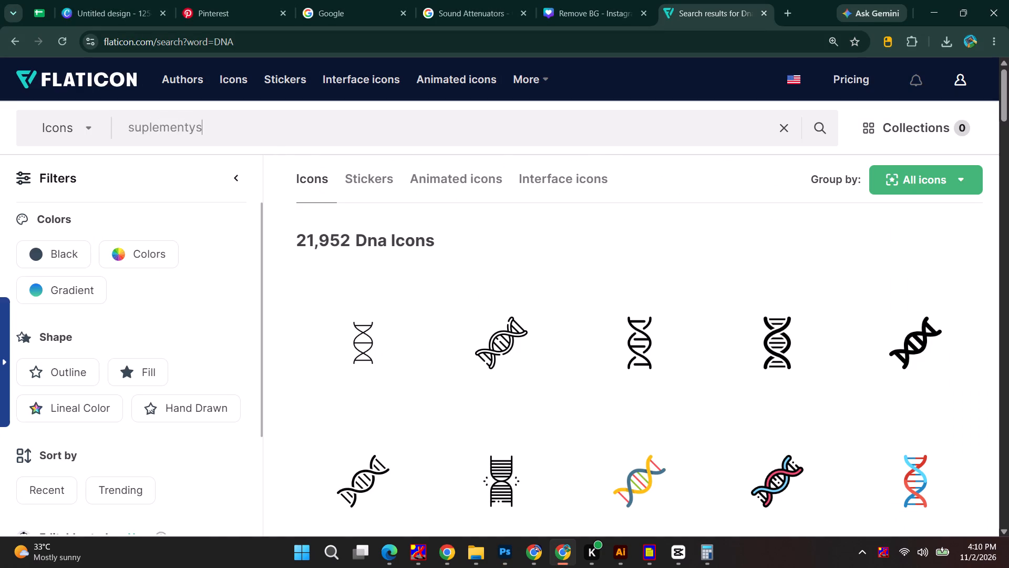
key(BackSpace)
key(BackSpace)
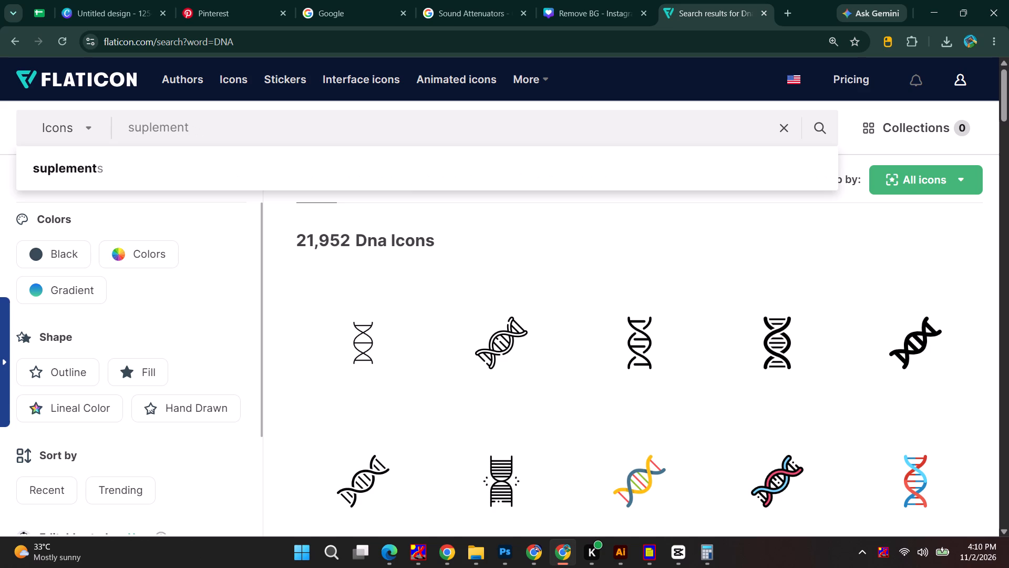
click(60, 182)
drag(60, 182, 68, 177)
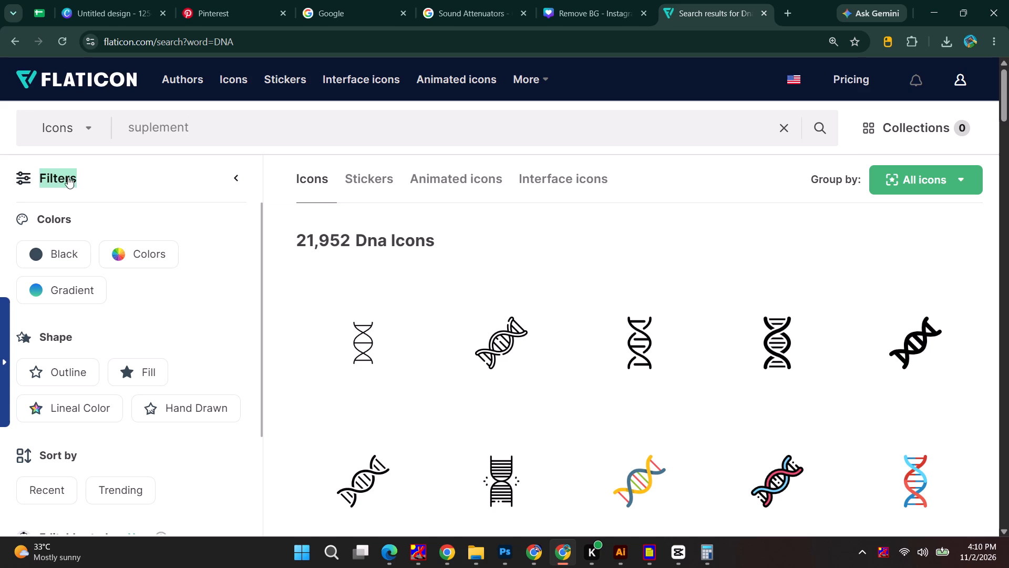
drag(68, 177, 224, 133)
click(224, 133)
click(224, 133)
key(s)
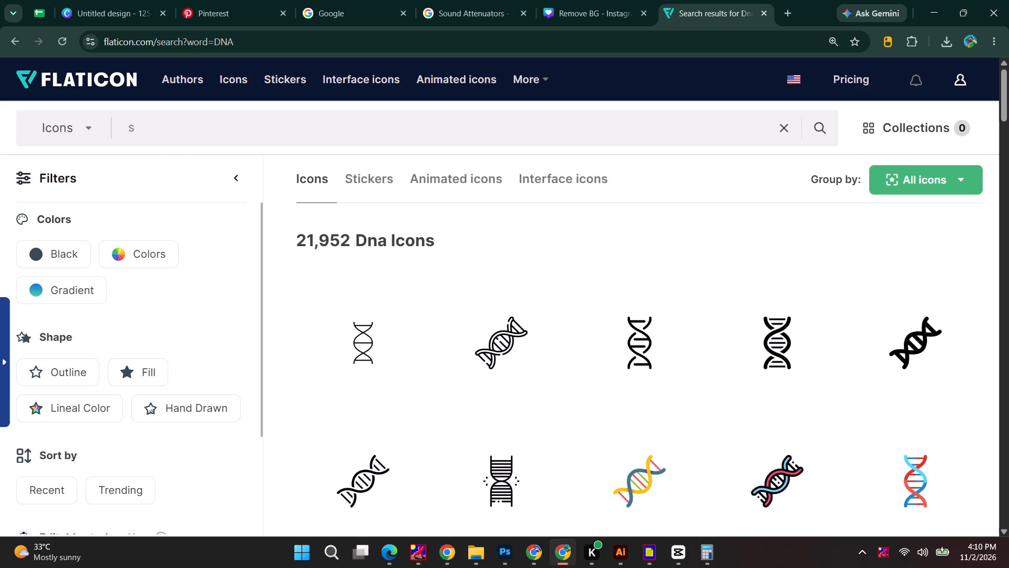
text(uplements)
key(Return)
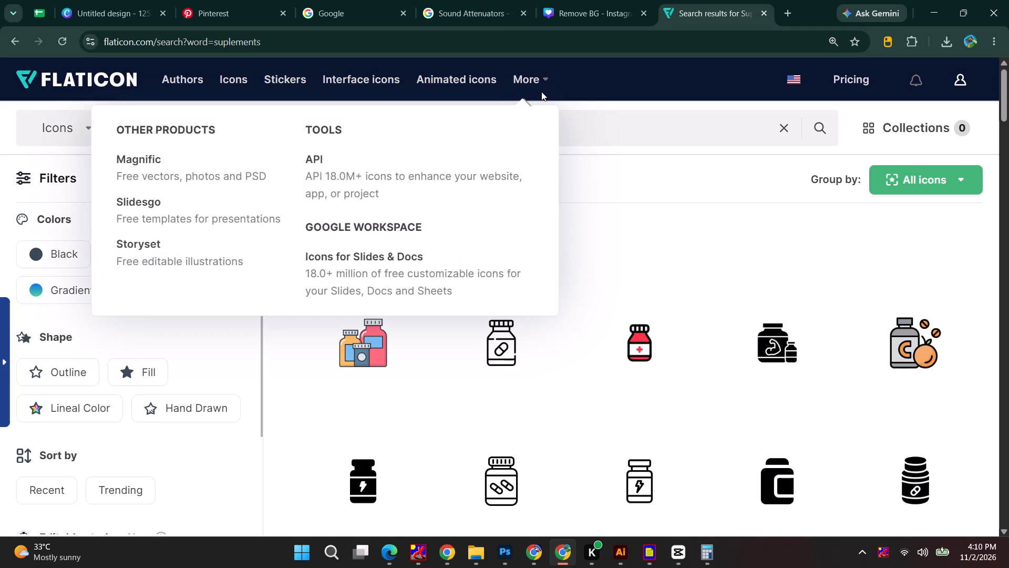
scroll(810, 322, down, 1)
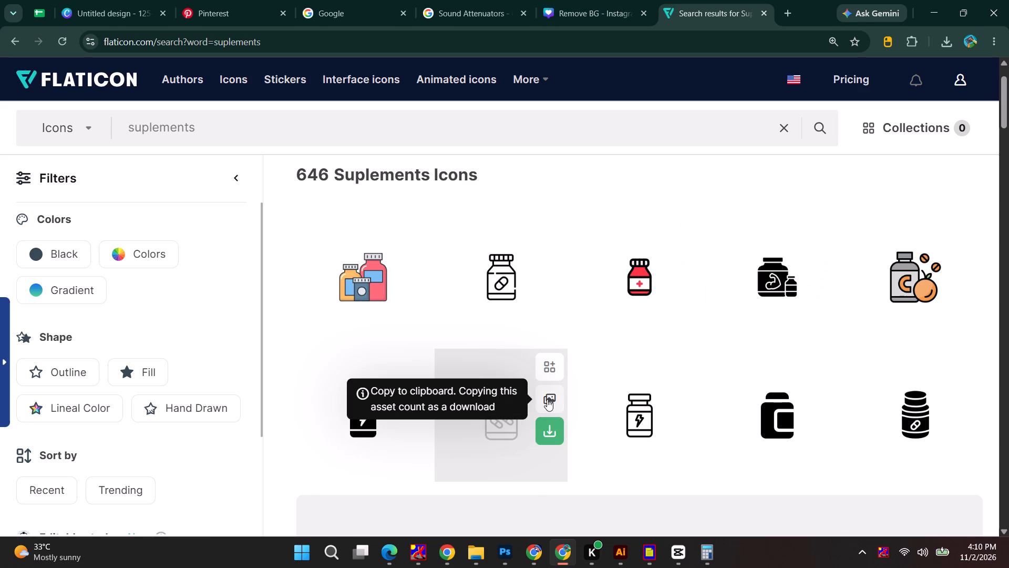
scroll(539, 461, down, 4)
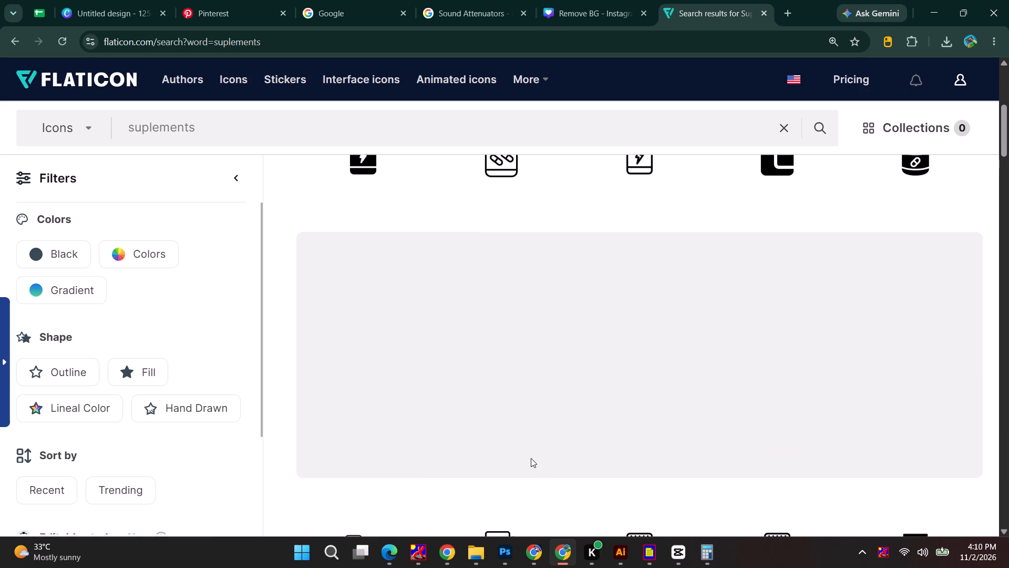
scroll(531, 458, down, 11)
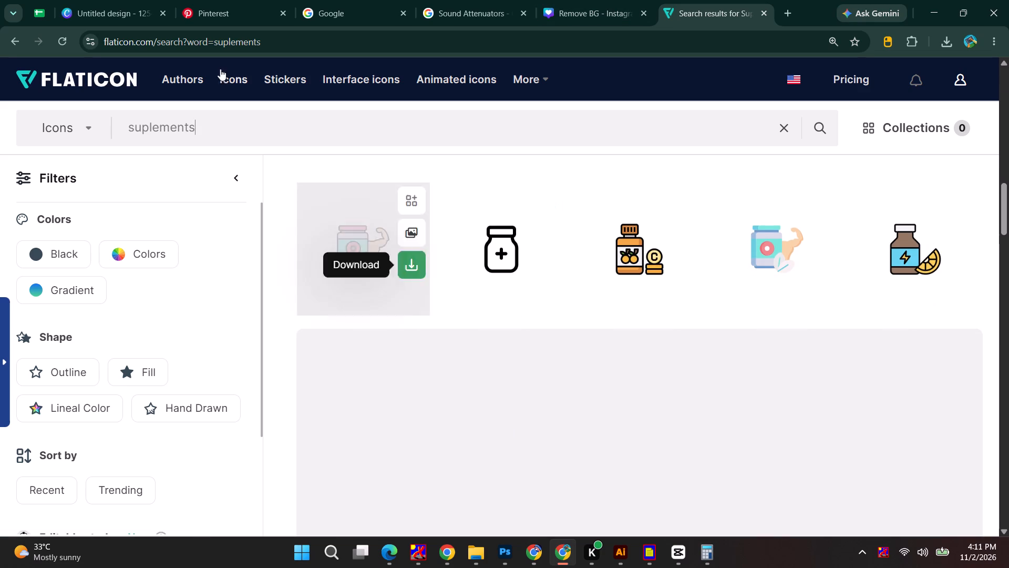
Search Flaticon for "meds" and download the solid black Pills icon by Design View with the free licence.
click(191, 128)
key(ctrl+a)
text(meds)
key(Return)
scroll(464, 384, down, 3)
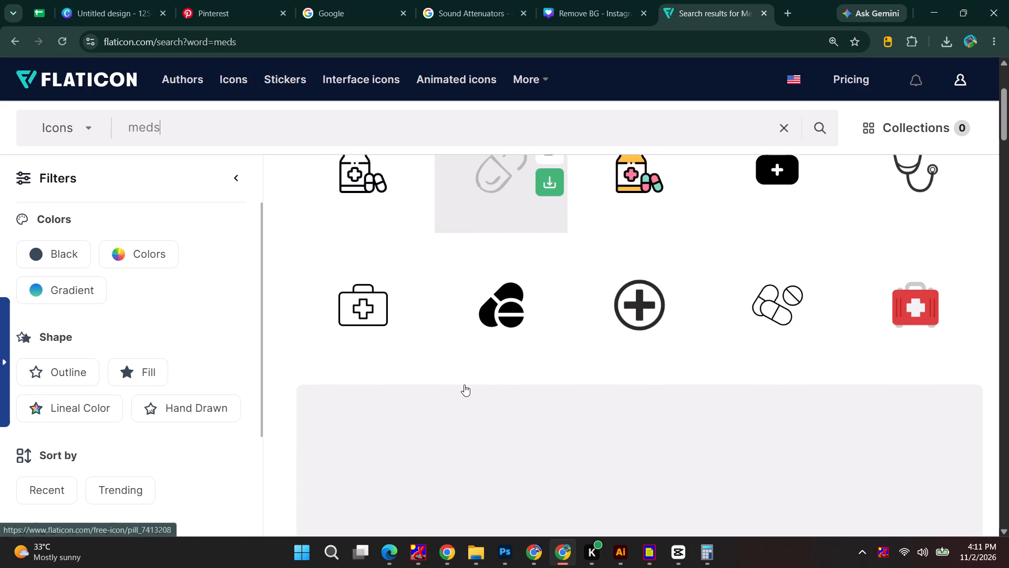
click(541, 294)
click(507, 388)
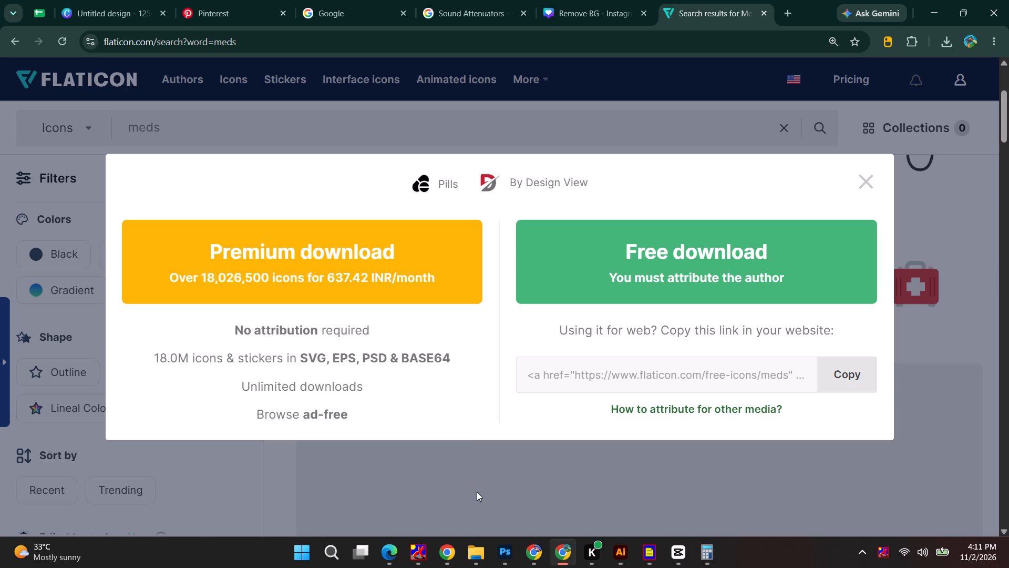
click(738, 262)
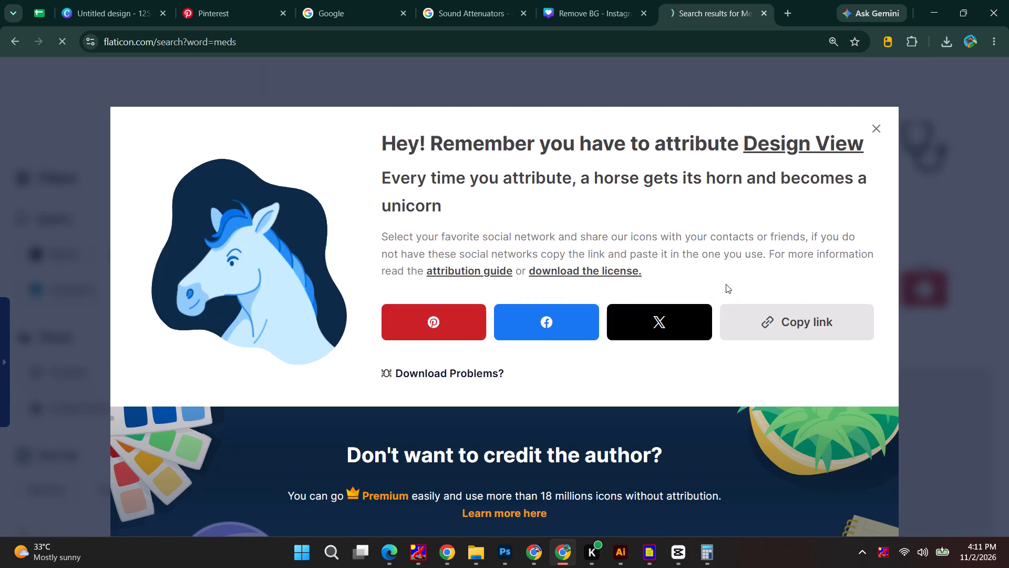
Place the downloaded pills icon into the RP National Cancer awareness document in Photoshop.
drag(823, 76, 800, 143)
key(alt+Tab)
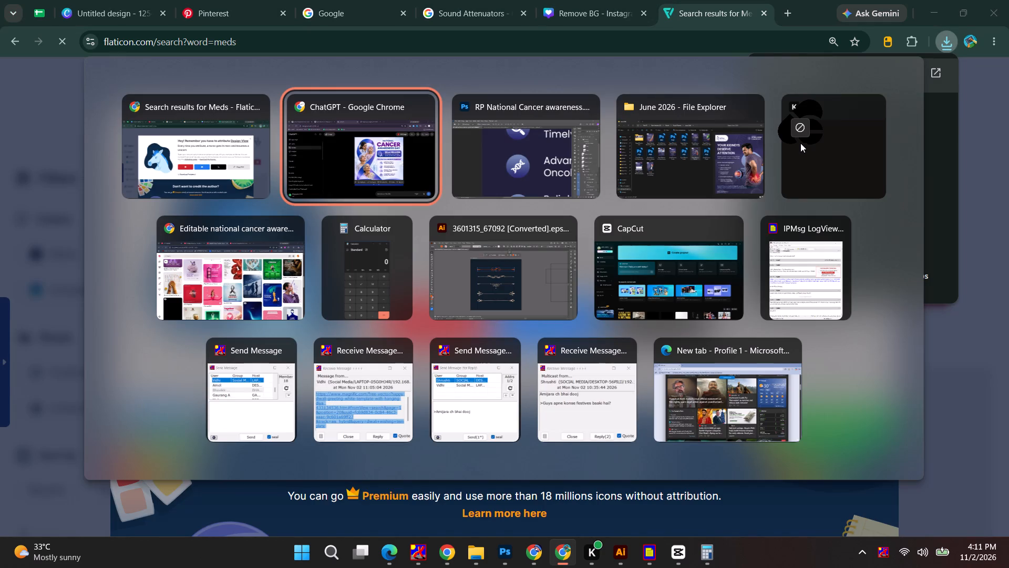
drag(800, 143, 420, 437)
key(alt+Tab)
Position the pills icon over the Reliable Pharmaceutical Development circle and scale it down to about 48.02%.
scroll(420, 437, down, 6)
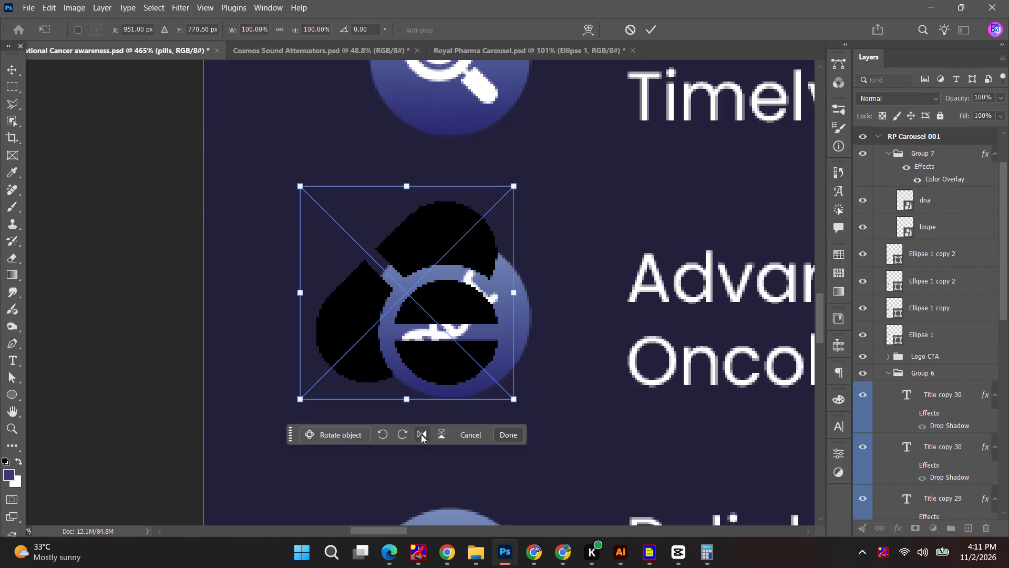
scroll(421, 434, down, 4)
key(space)
key(space)
key(space)
key(space)
drag(445, 336, 381, 154)
key(space)
key(space)
key(space)
key(space)
drag(420, 316, 369, 57)
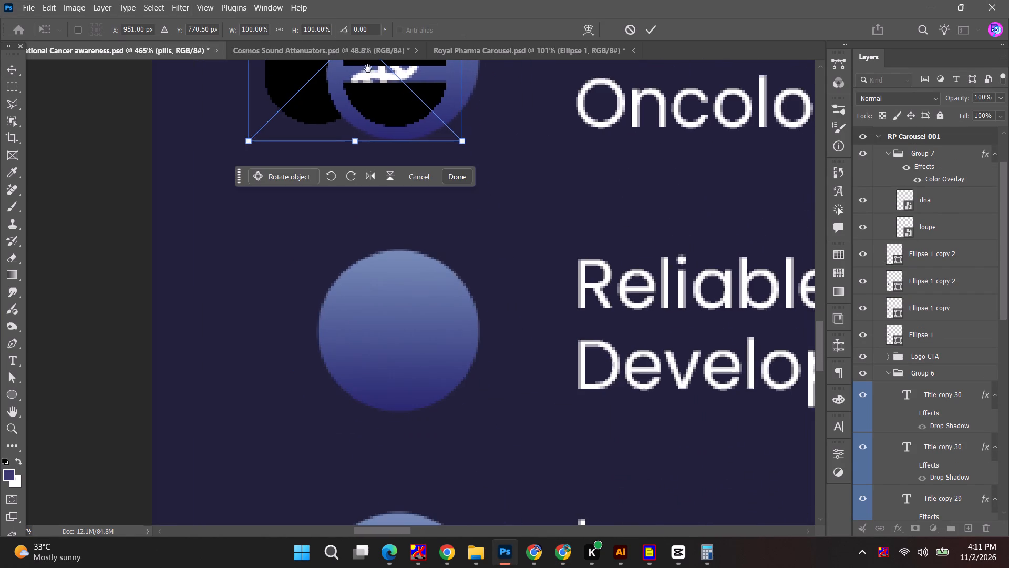
drag(386, 110, 433, 416)
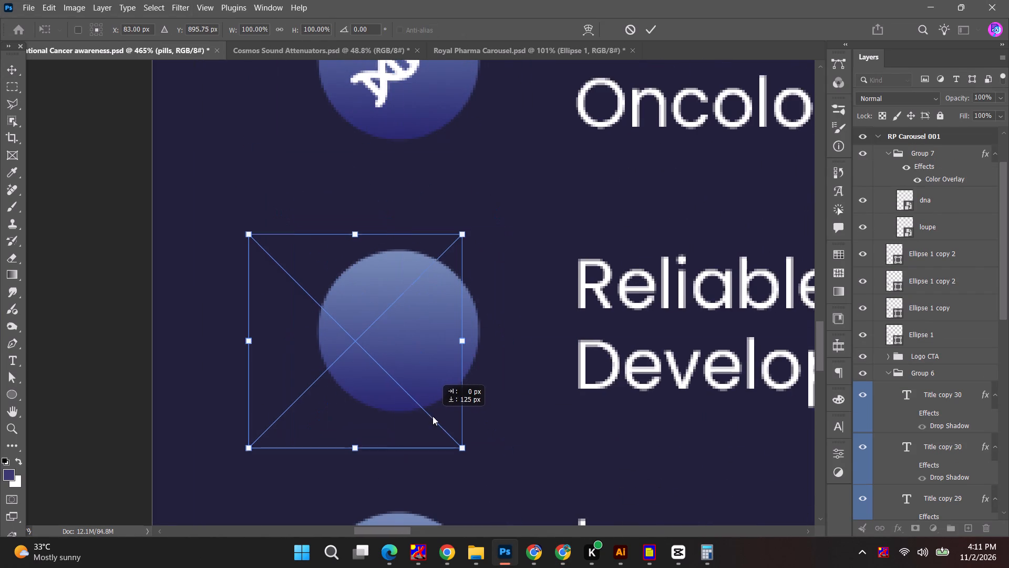
drag(433, 416, 431, 410)
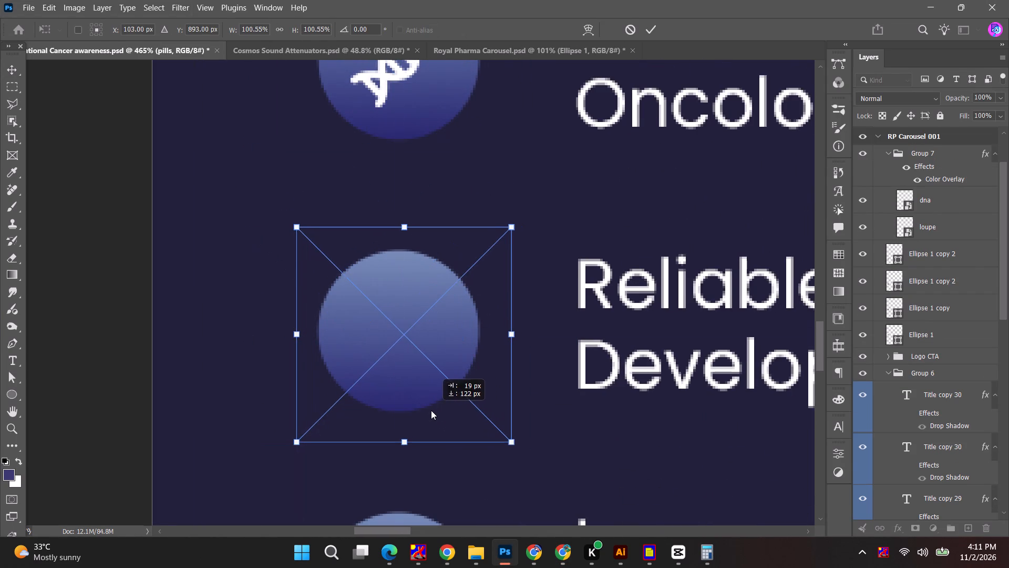
drag(431, 410, 429, 411)
alt+shift+drag(403, 446, 406, 389)
click(406, 389)
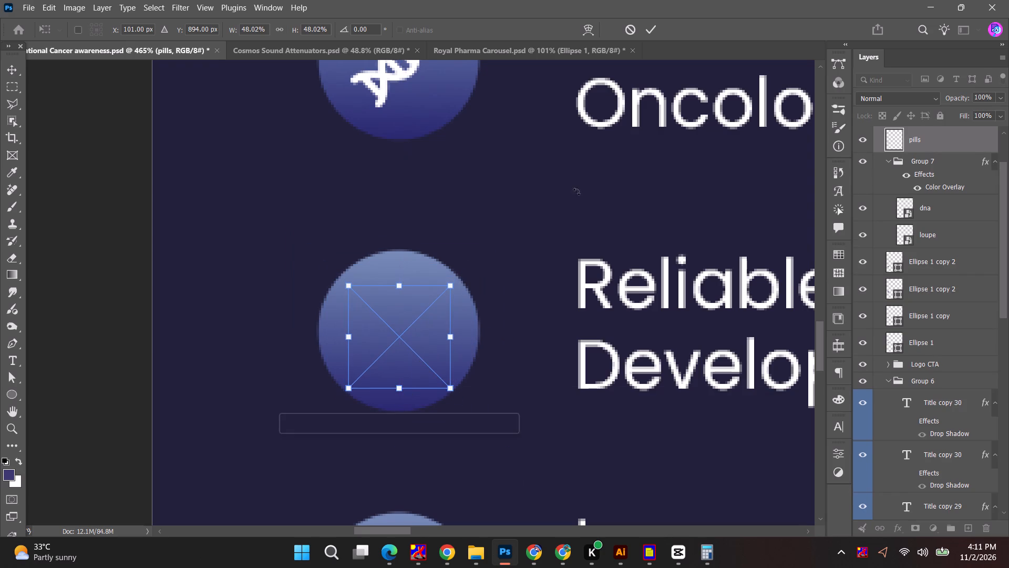
click(643, 26)
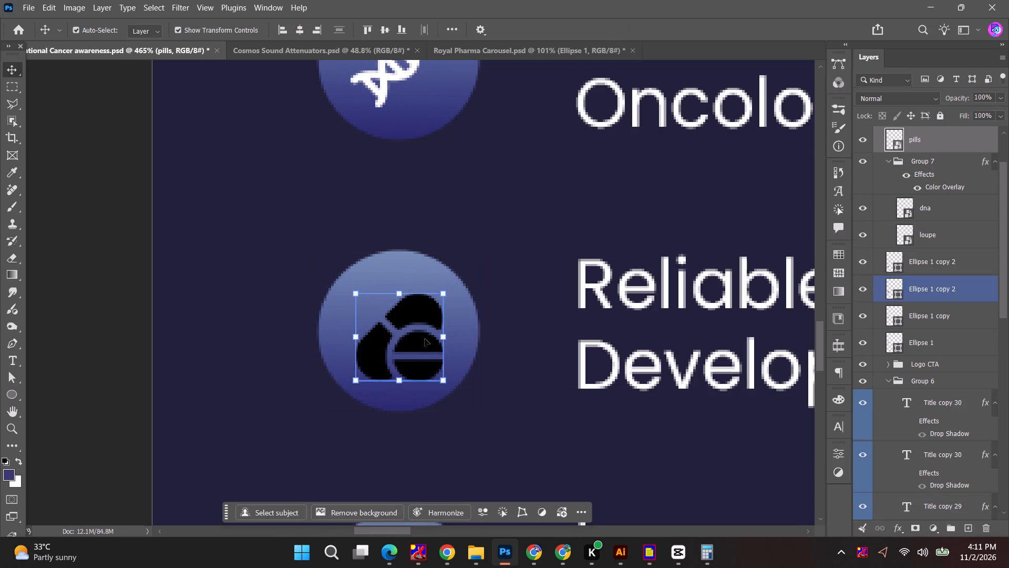
Move the pills layer into Group 7 with the white Color Overlay, above the dna layer.
click(425, 339)
drag(939, 135, 939, 186)
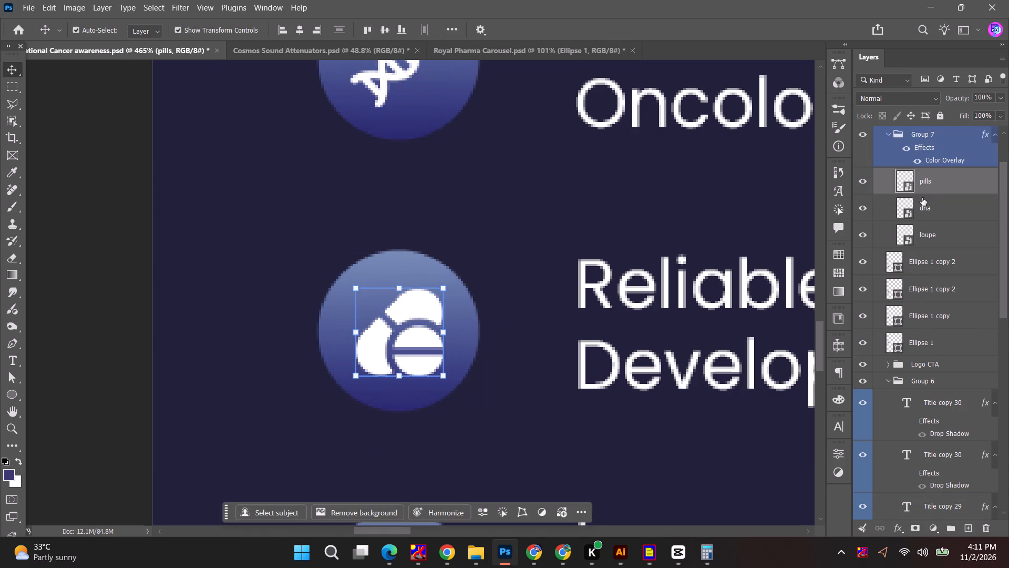
Shrink the pills icon to about 42.62% scale and recentre it inside the Reliable Pharmaceutical Development circle.
shift+click(398, 377)
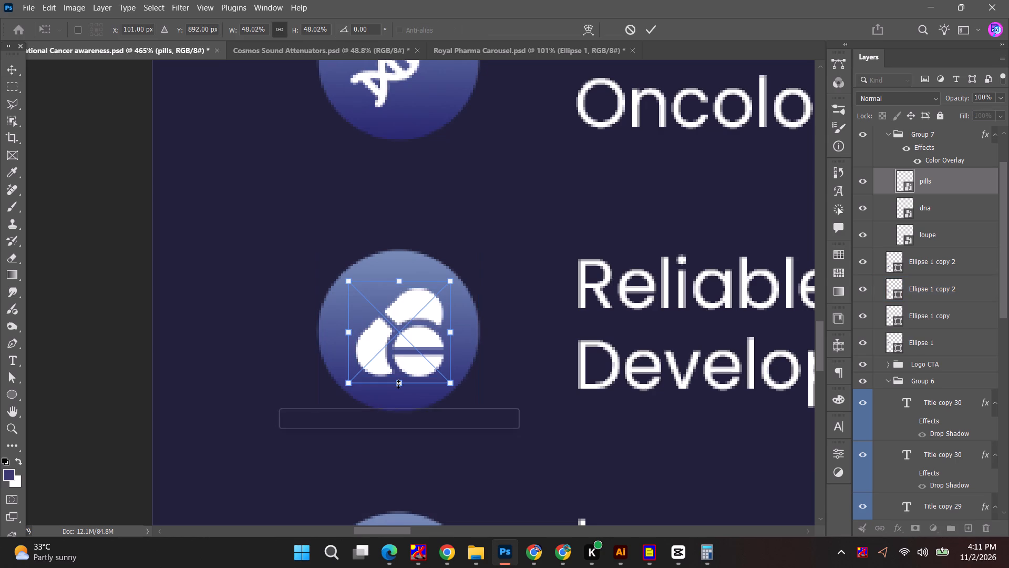
drag(400, 382, 400, 372)
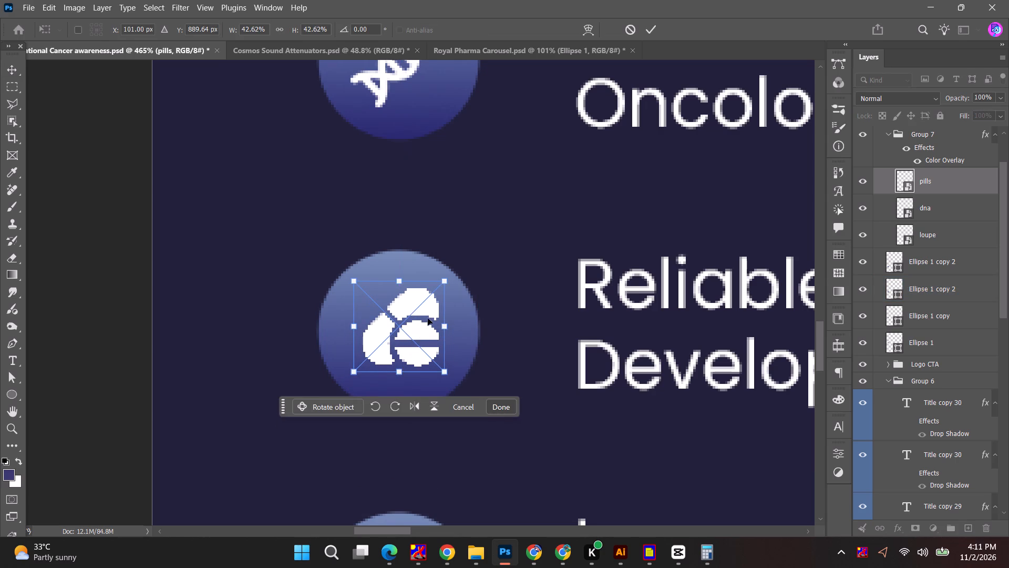
drag(430, 308, 428, 315)
click(649, 28)
click(104, 272)
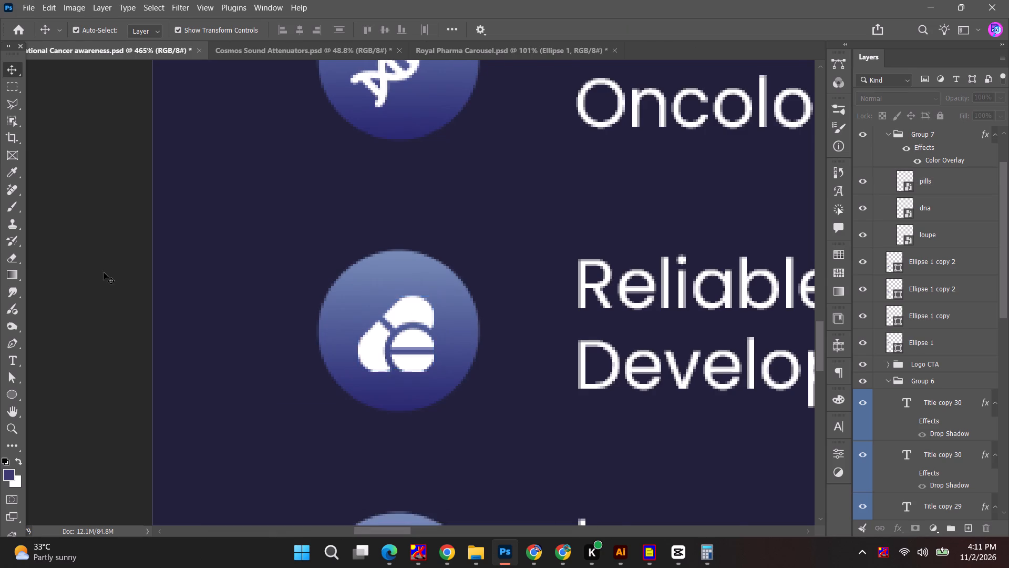
Open the pills smart object, shrink its artwork slightly inside the canvas, save it and close it.
alt+scroll(110, 273, down, 5)
click(282, 312)
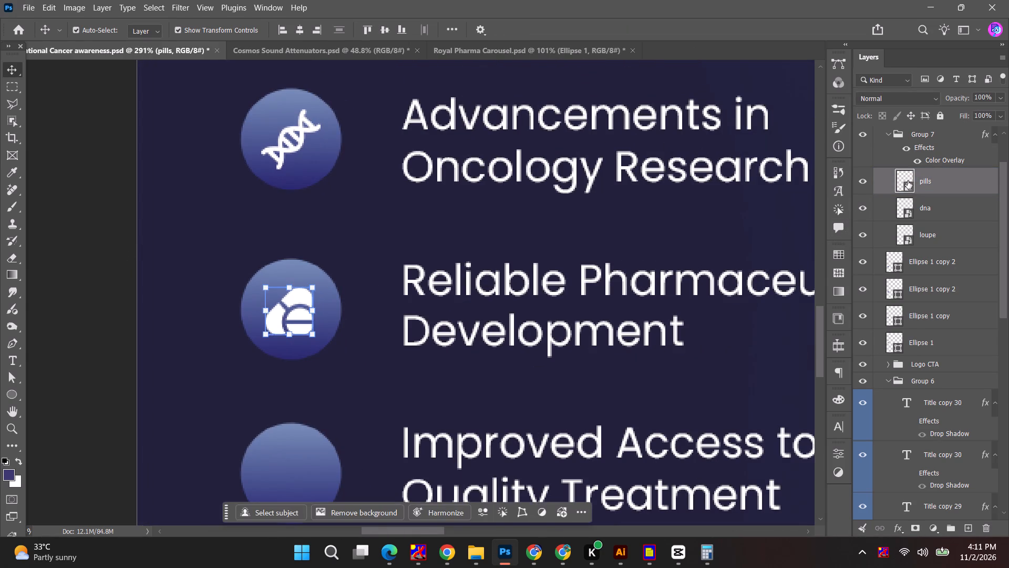
double_click(908, 181)
key(ctrl+t)
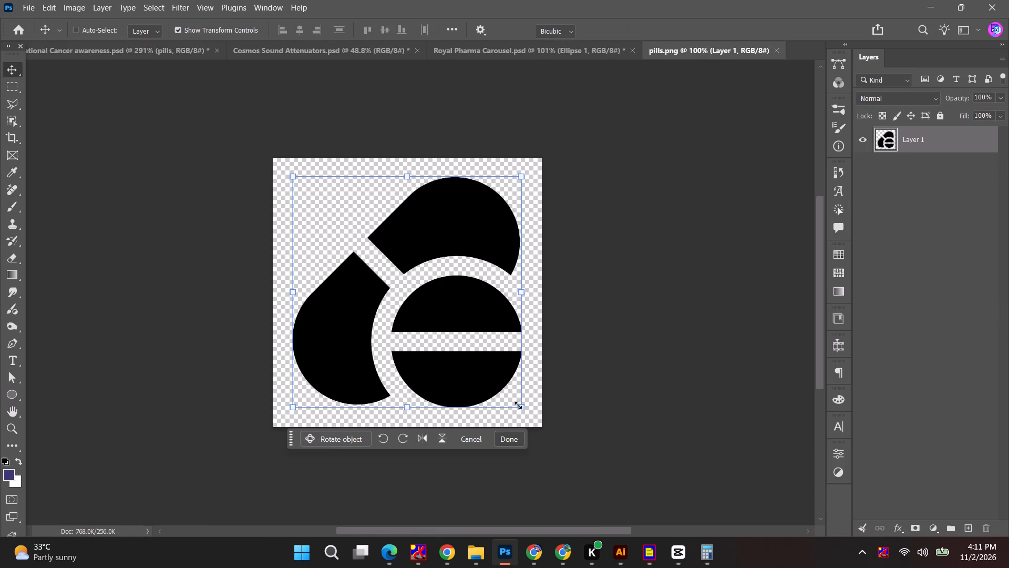
alt+shift+drag(519, 407, 515, 401)
click(655, 24)
click(684, 222)
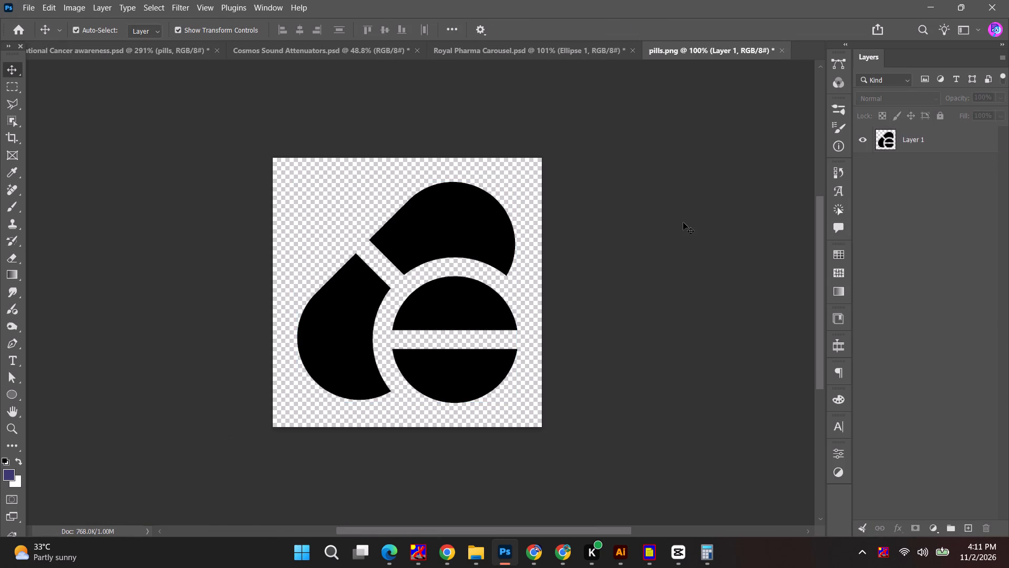
key(ctrl+s)
key(ctrl+w)
click(118, 286)
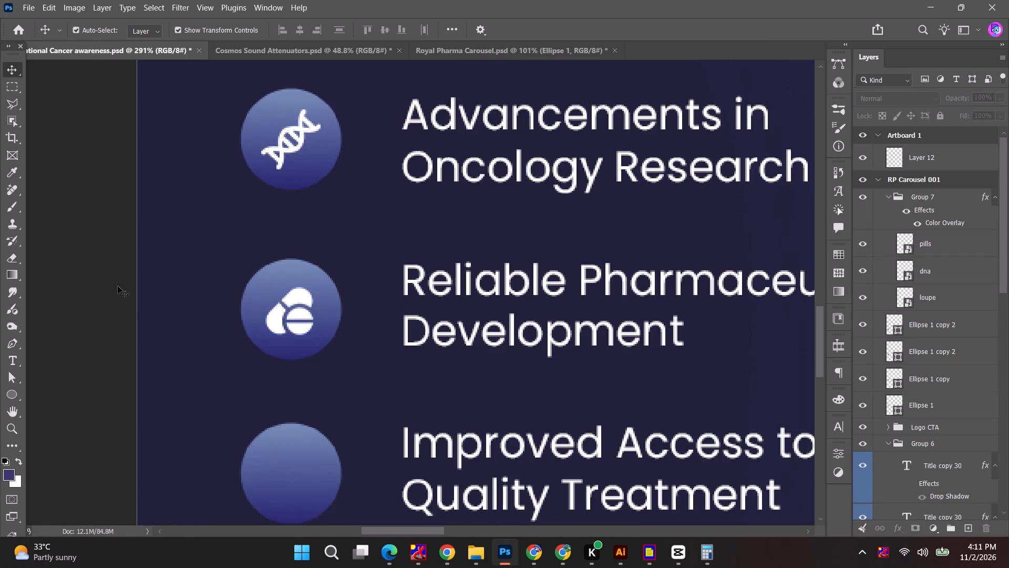
alt+scroll(118, 289, down, 6)
key(space)
key(space)
key(space)
drag(123, 315, 188, 304)
key(alt+Tab)
key(alt+Tab)
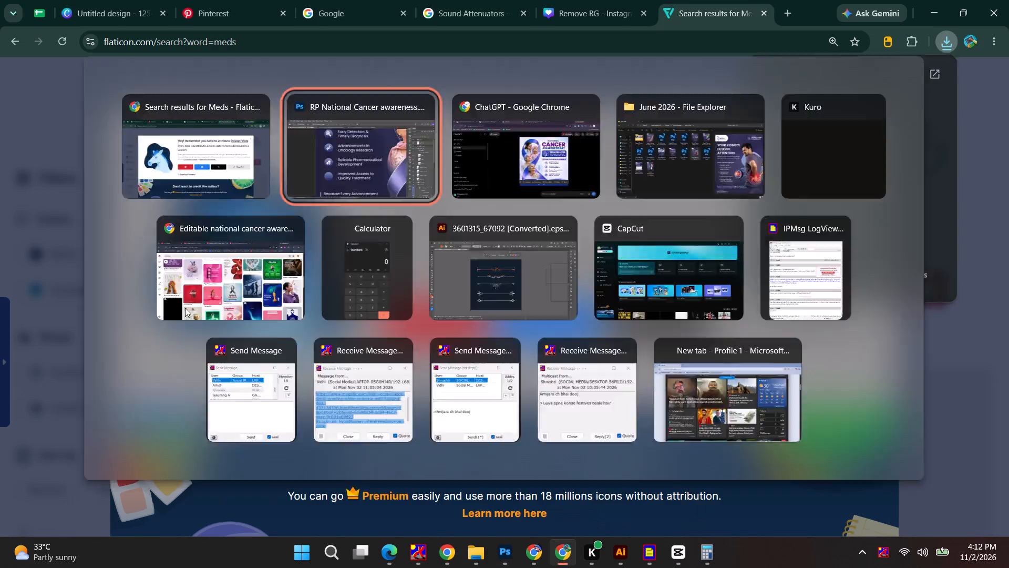
key(alt+Tab)
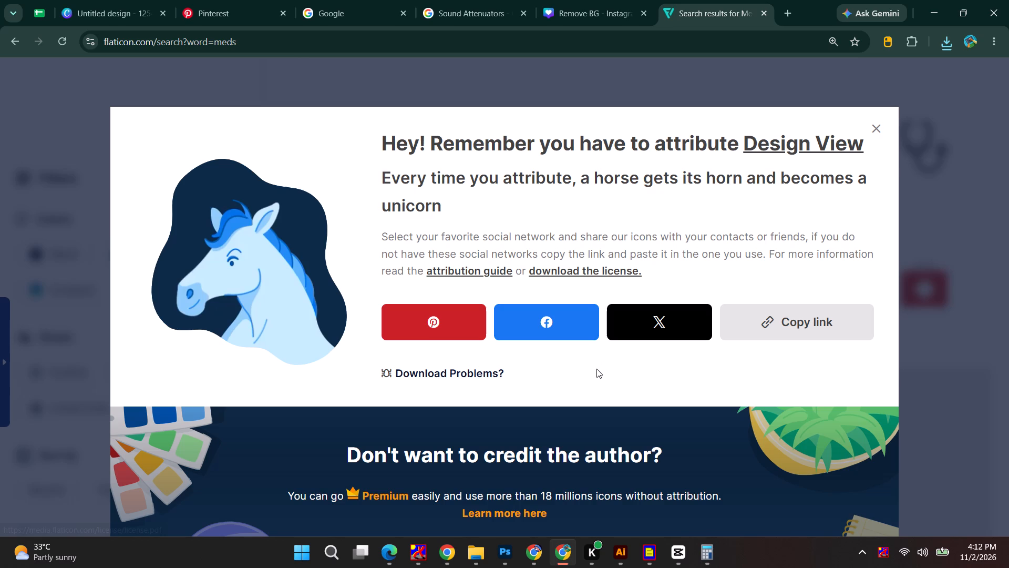
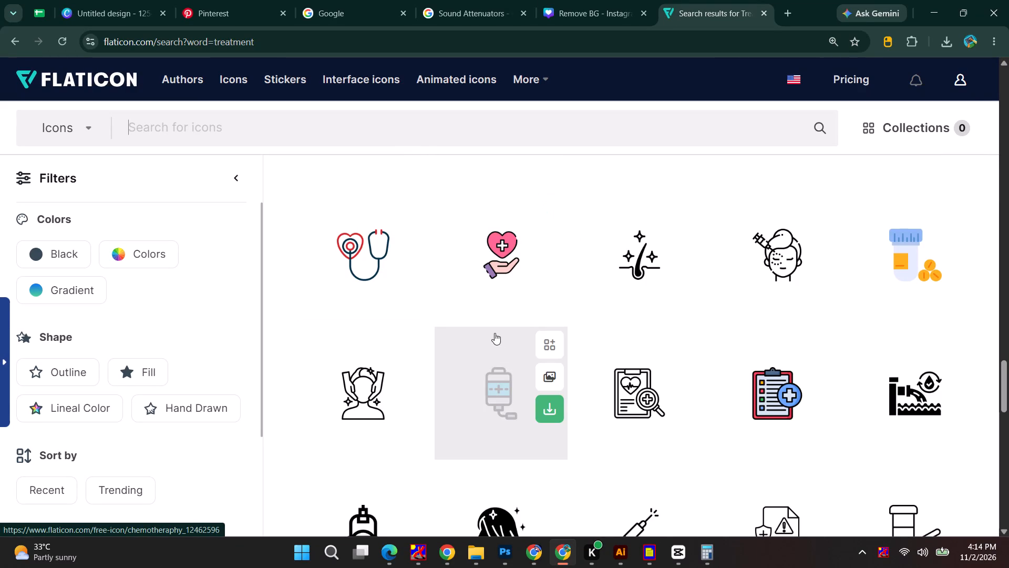
Search Flaticon for "hospital" and download the solid black hospital building icon as a PNG.
scroll(481, 326, down, 9)
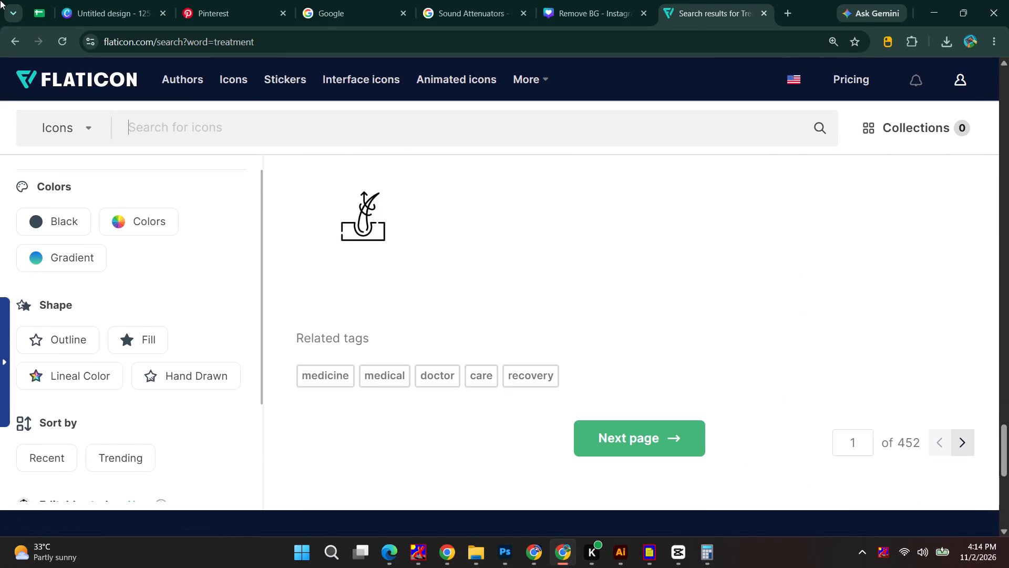
click(161, 128)
click(177, 131)
text(hosptia)
key(BackSpace)
key(BackSpace)
key(BackSpace)
key(BackSpace)
text(pital)
key(Return)
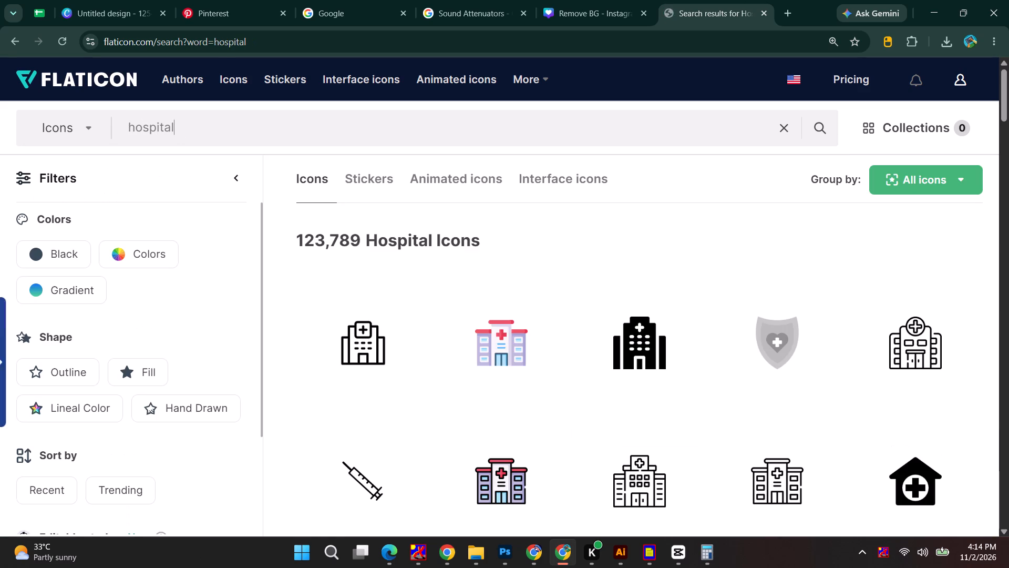
click(698, 358)
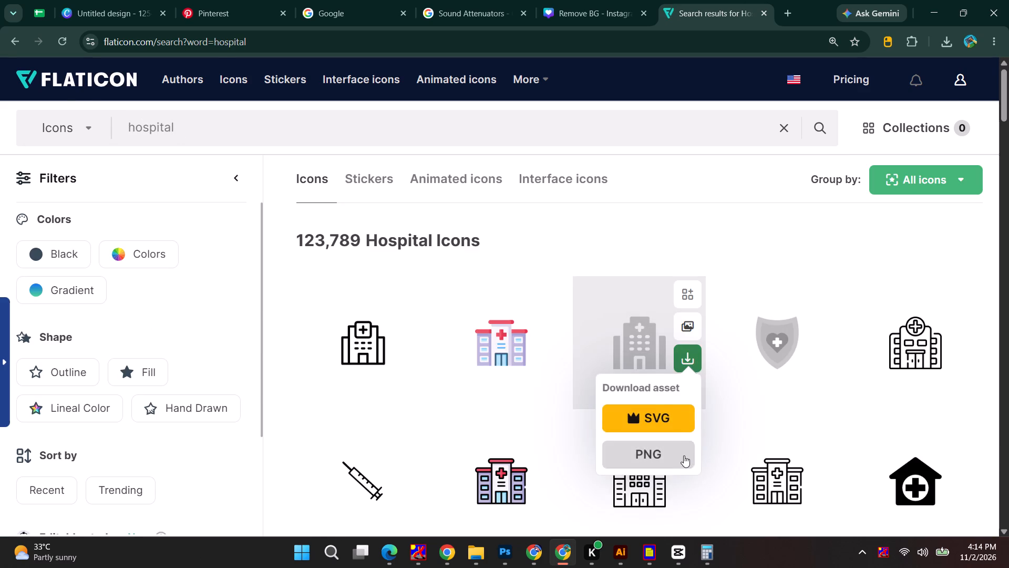
click(684, 455)
click(660, 265)
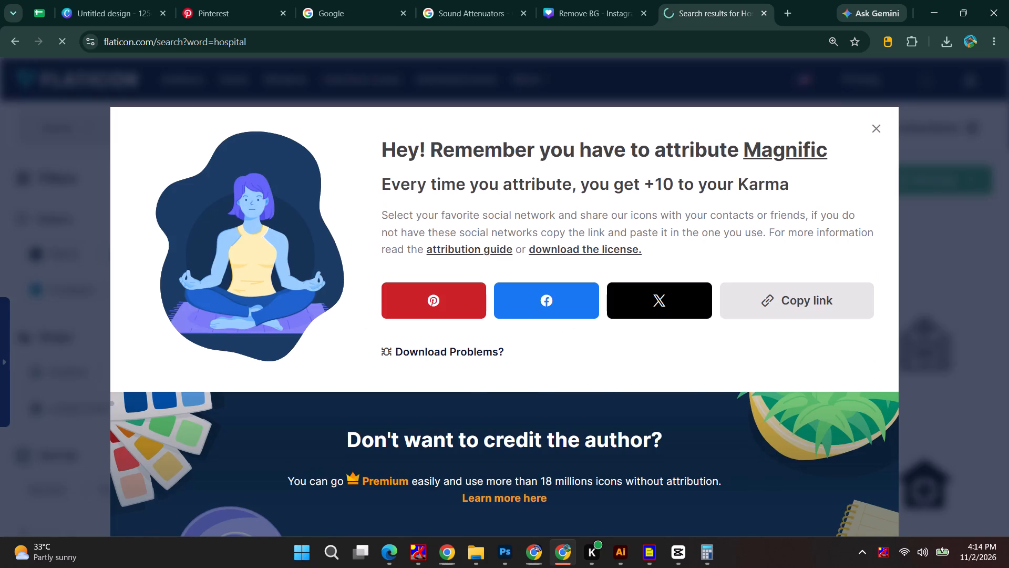
Place the downloaded hospital.png into the Photoshop cancer awareness slide and scale it down to about 1.79%.
key(alt+Tab)
alt+click(515, 167)
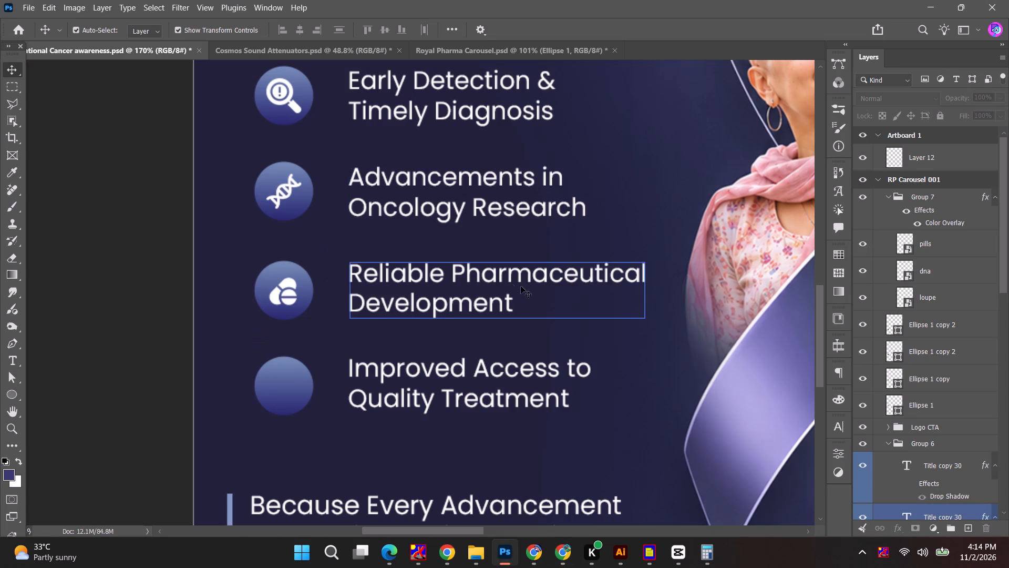
alt+scroll(437, 315, down, 8)
click(188, 279)
key(space)
drag(244, 279, 196, 255)
key(alt+Tab)
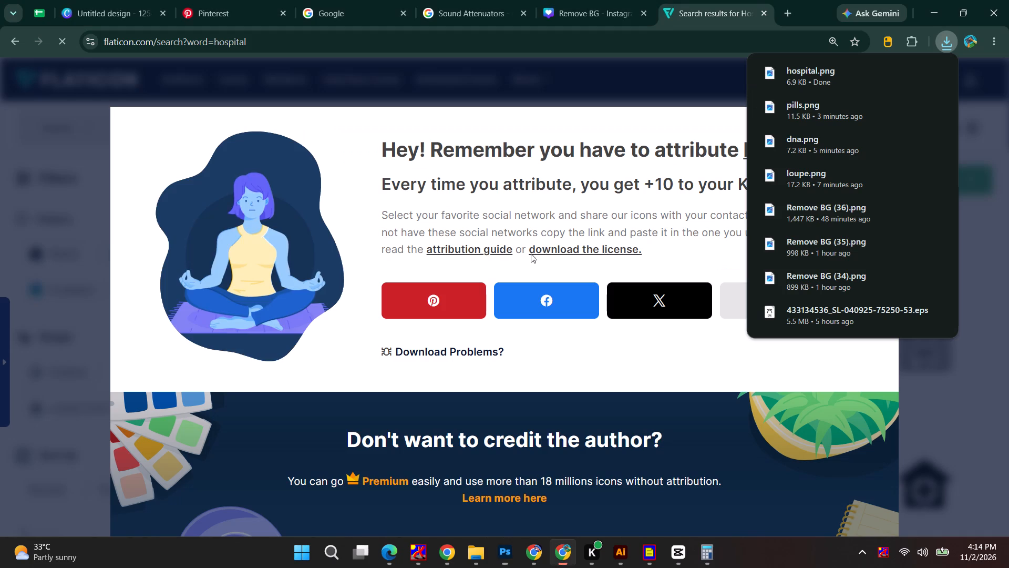
drag(808, 77, 317, 326)
key(alt+Tab)
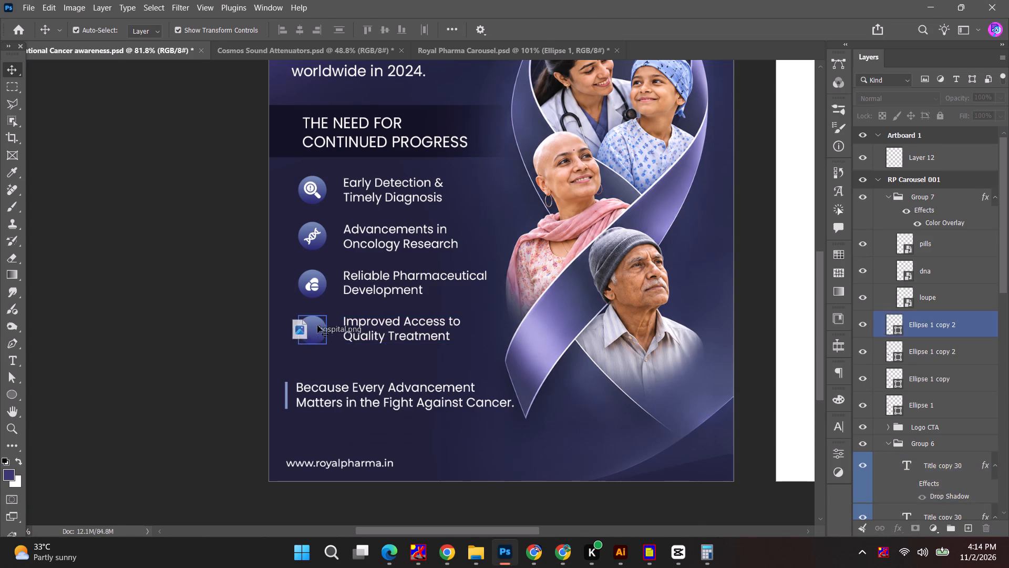
shift+click(122, 271)
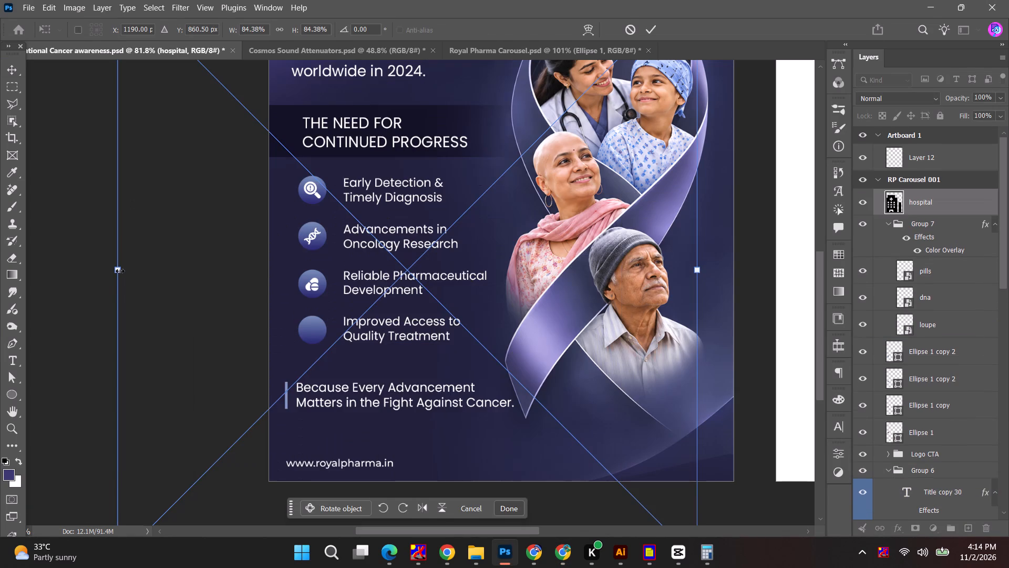
drag(120, 271, 637, 269)
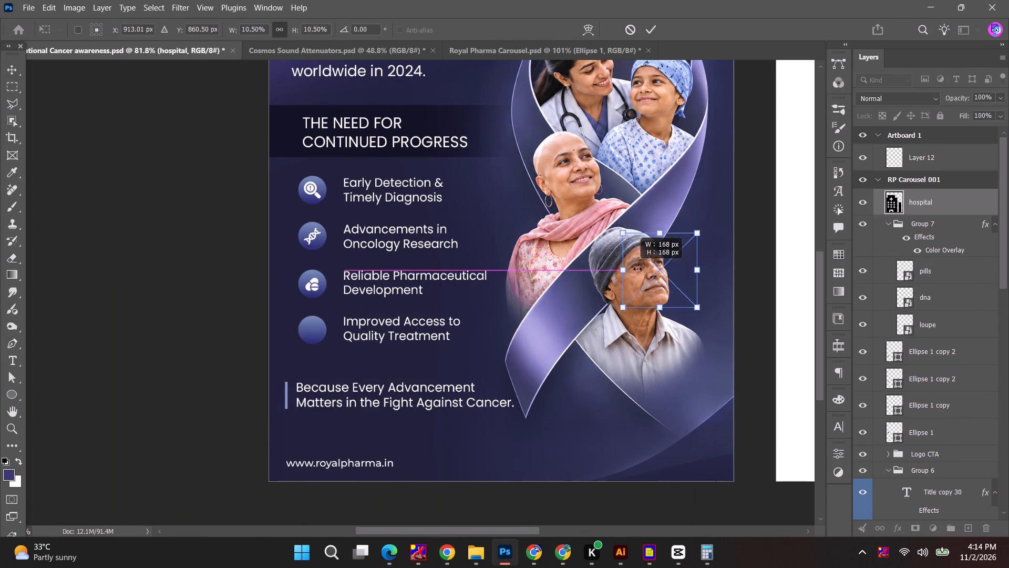
drag(637, 269, 688, 266)
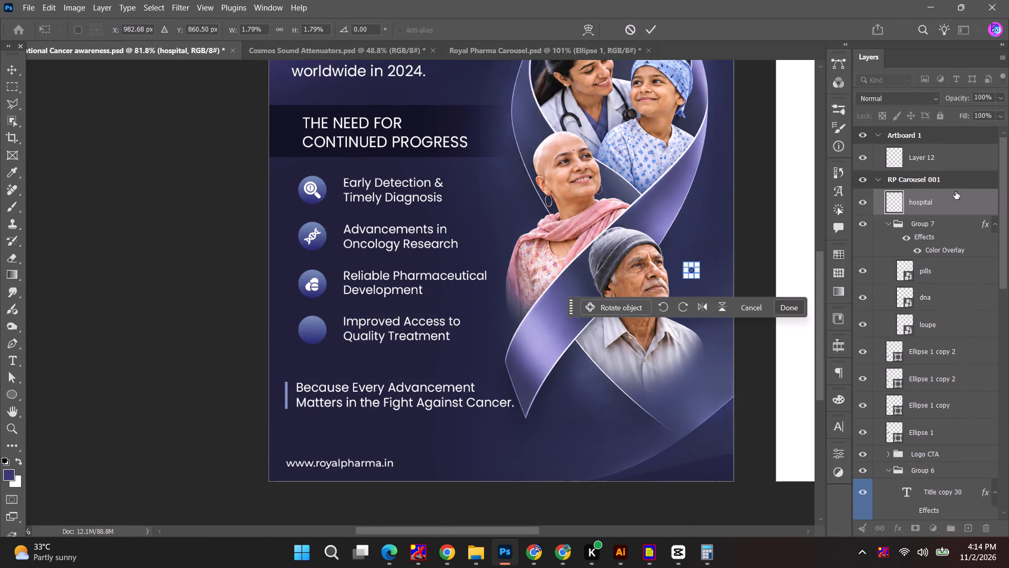
Move the hospital layer into Group 7, between the pills and dna layers.
drag(951, 200, 972, 275)
click(762, 269)
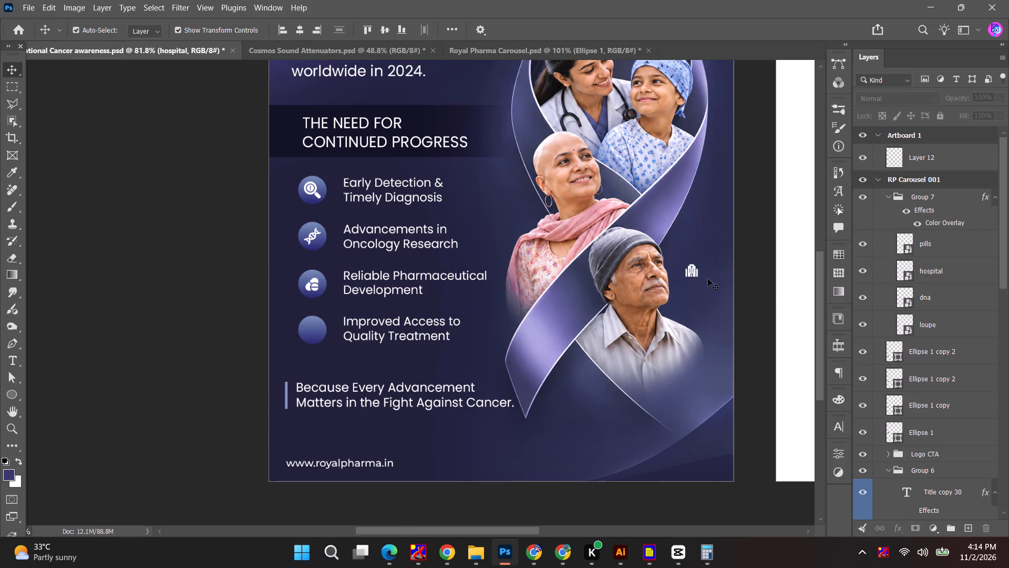
Centre the hospital icon on the empty gradient circle beside "Improved Access to Quality Treatment".
alt+scroll(694, 281, up, 6)
drag(695, 266, 40, 364)
key(space)
key(space)
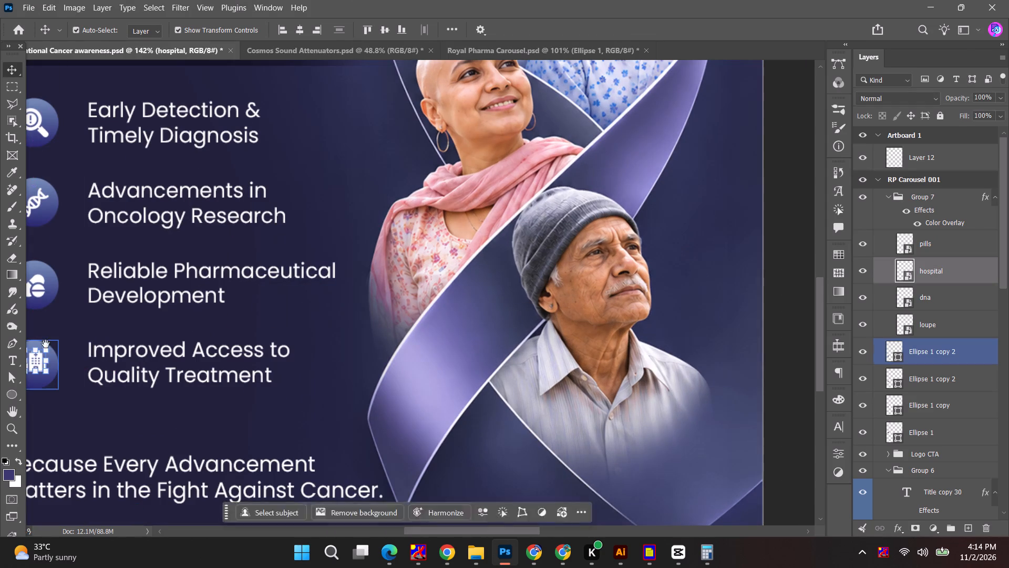
drag(48, 344, 301, 270)
alt+scroll(249, 305, up, 13)
drag(293, 276, 293, 284)
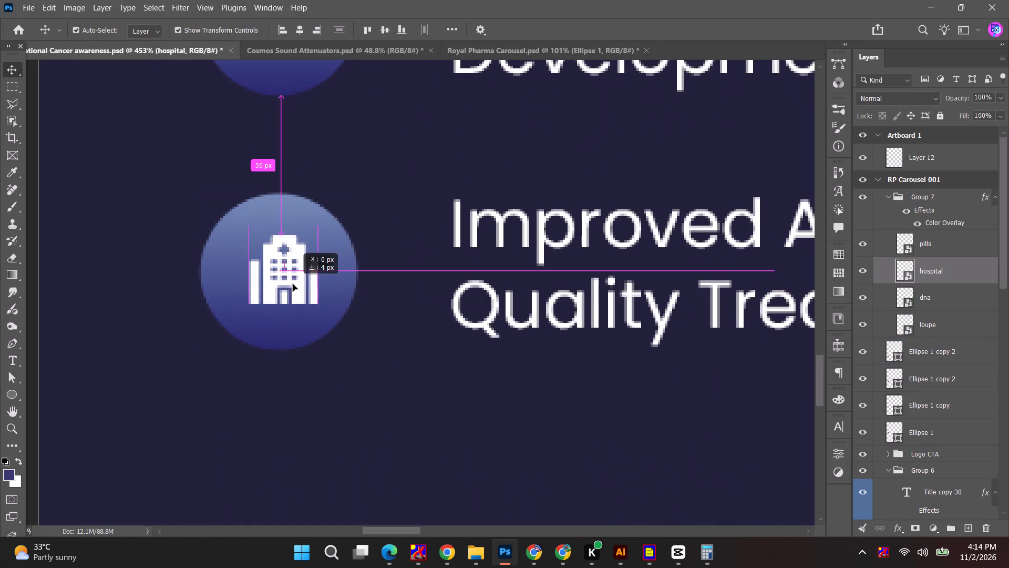
drag(293, 284, 287, 289)
click(149, 210)
Review the whole National Cancer Awareness Day slide with its four bullet icons in place.
alt+scroll(149, 211, down, 8)
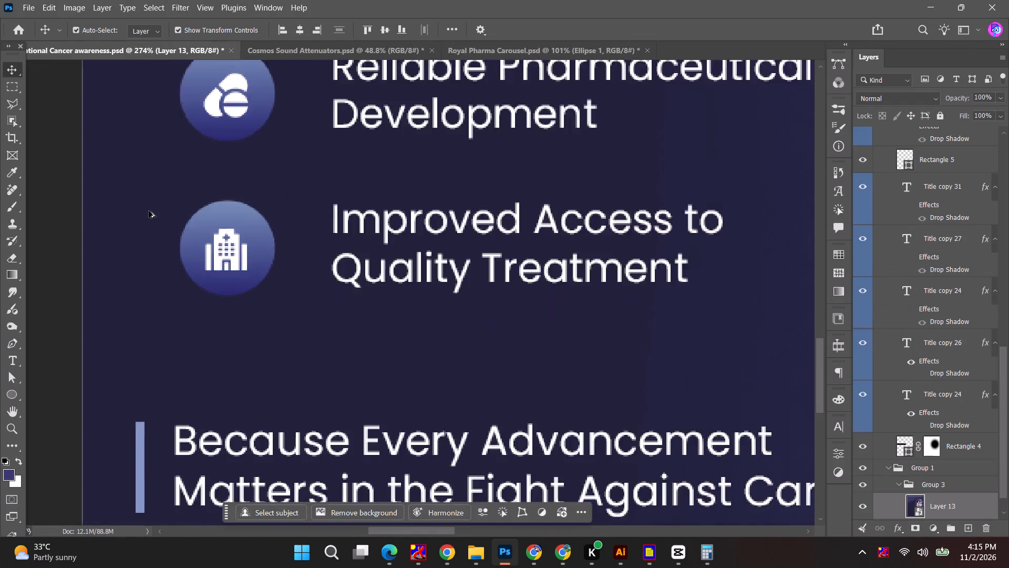
alt+scroll(149, 211, down, 11)
click(55, 189)
alt+scroll(56, 200, down, 9)
key(space)
key(space)
key(space)
key(space)
key(space)
key(space)
key(space)
key(space)
key(space)
drag(57, 184, 136, 315)
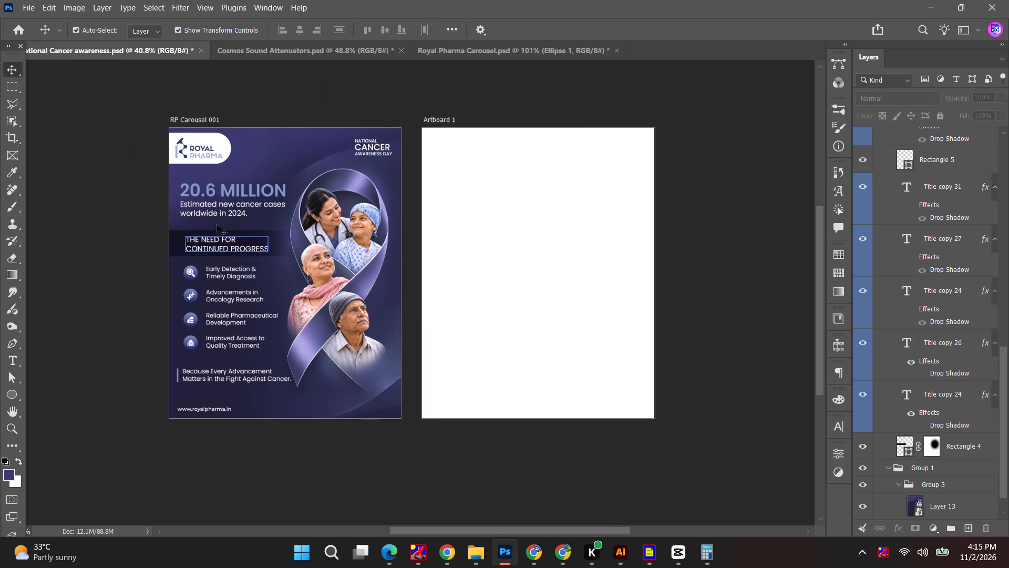
alt+scroll(218, 224, up, 3)
key(space)
drag(301, 252, 349, 218)
key(alt+Tab)
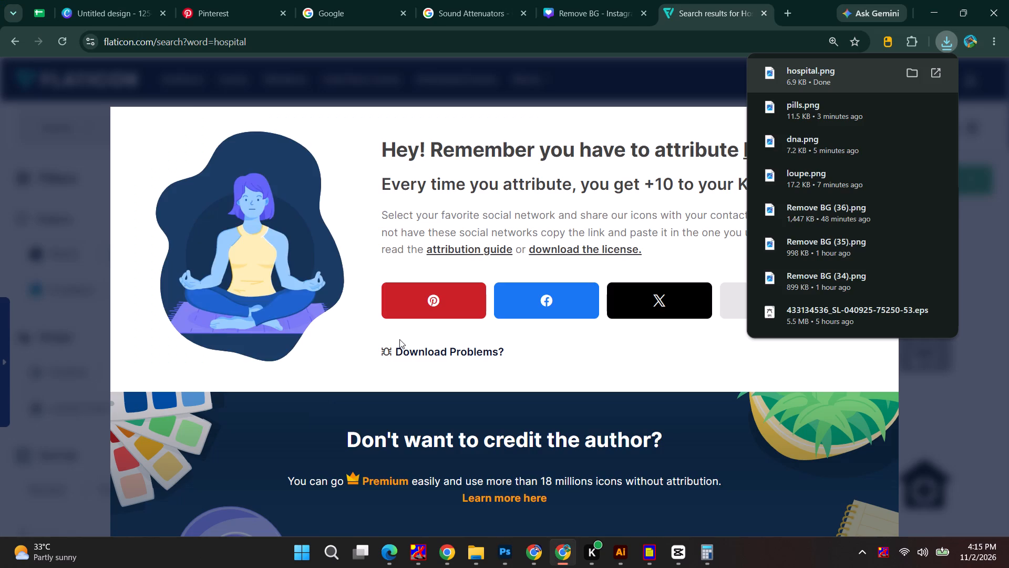
key(alt+Tab)
click(446, 500)
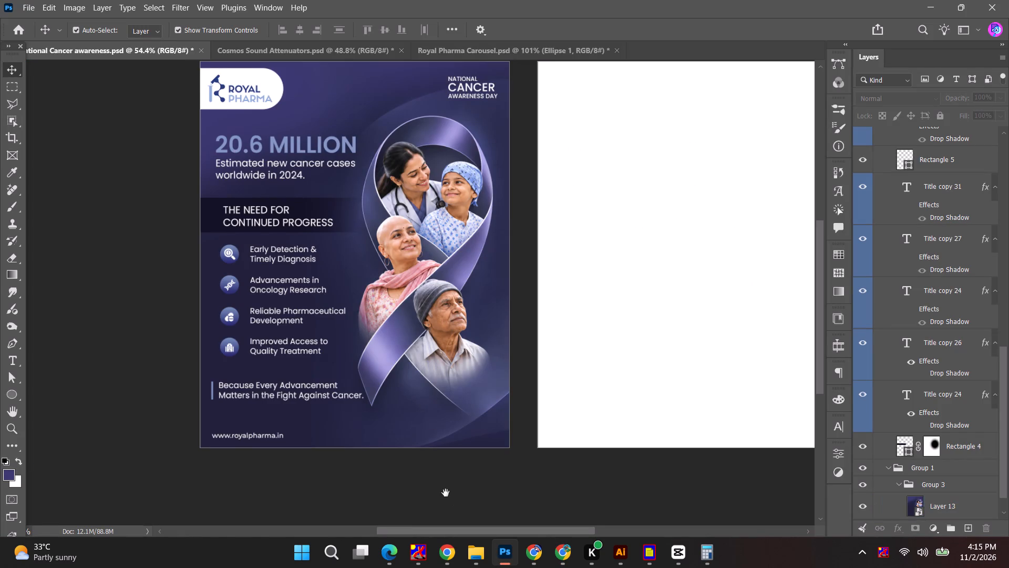
key(space)
drag(441, 492, 420, 491)
key(alt+Tab)
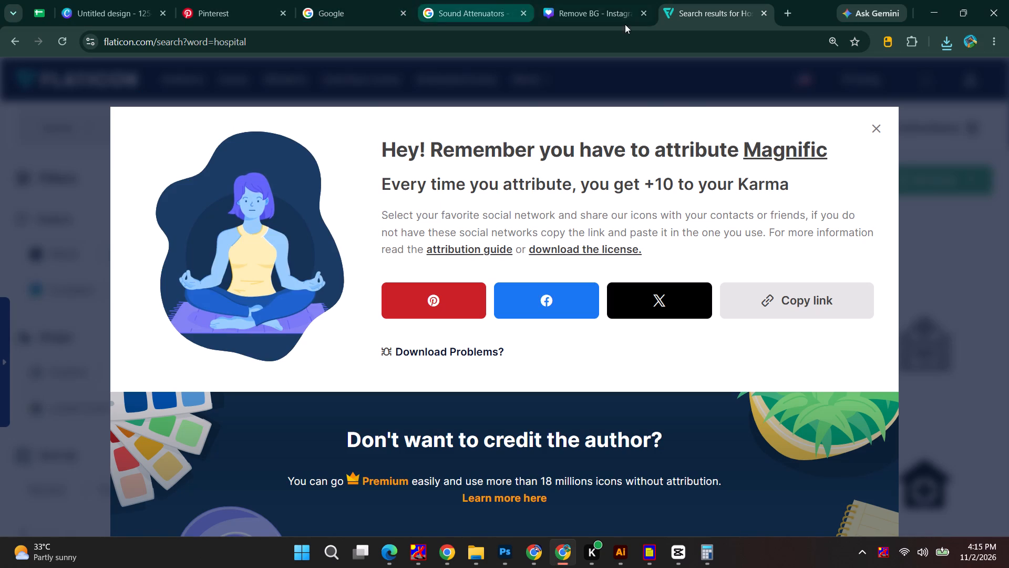
key(alt+Tab)
click(528, 454)
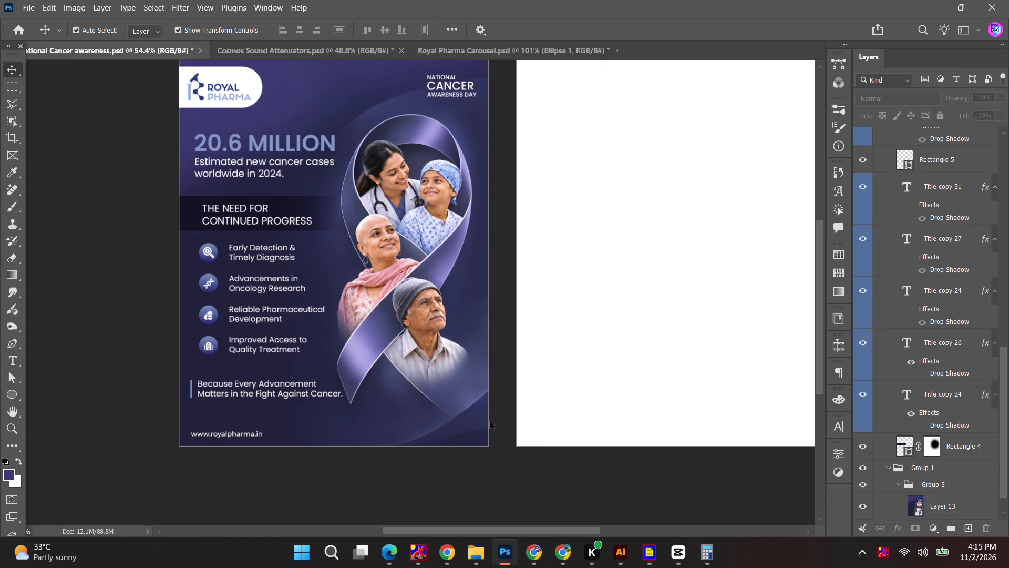
Switch to Pinterest in Chrome and search for "healthcare background design".
key(alt+Tab)
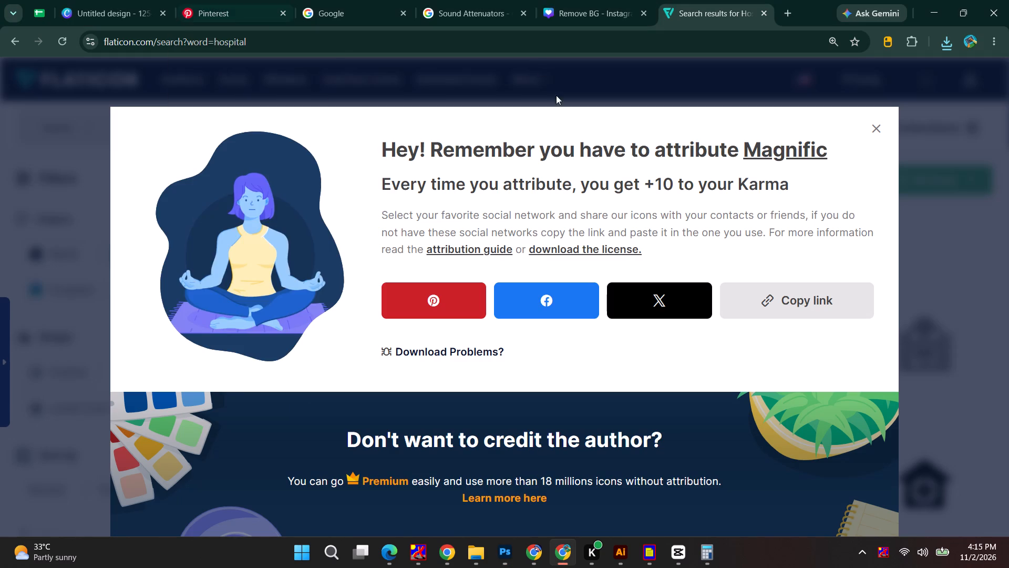
click(609, 5)
click(223, 0)
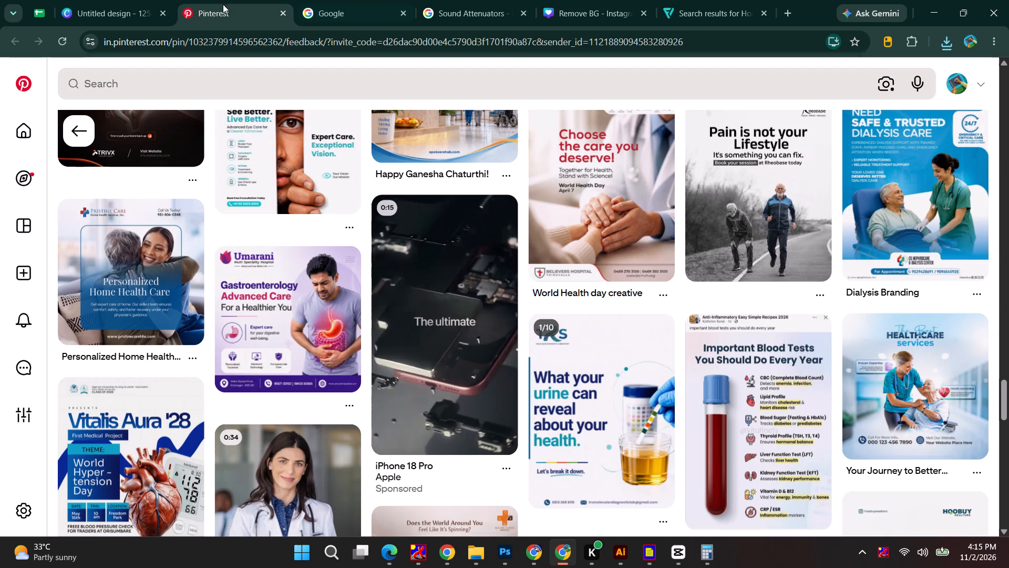
scroll(181, 345, up, 15)
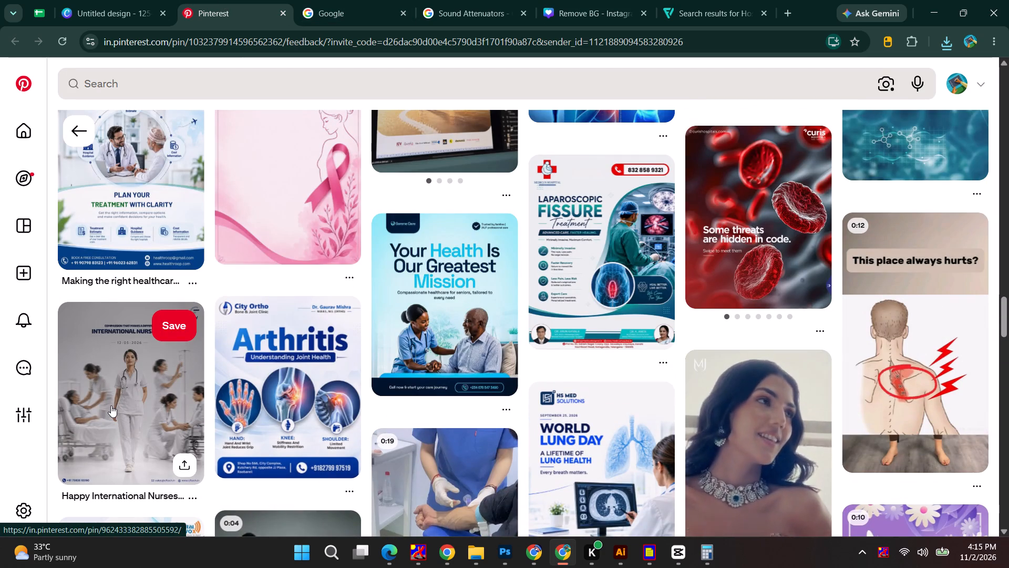
click(197, 91)
text(healthcare)
key(space)
text(background)
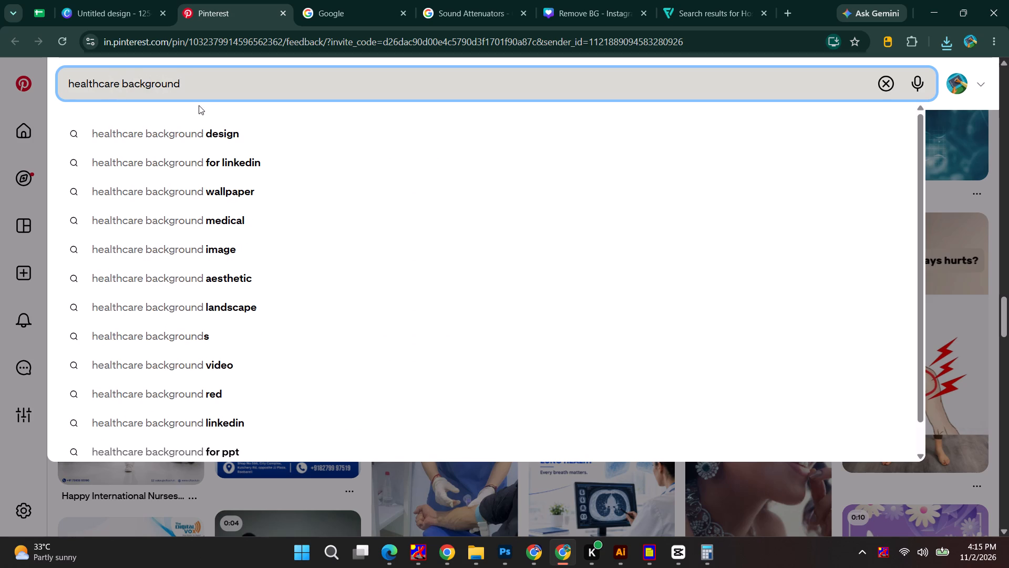
click(205, 138)
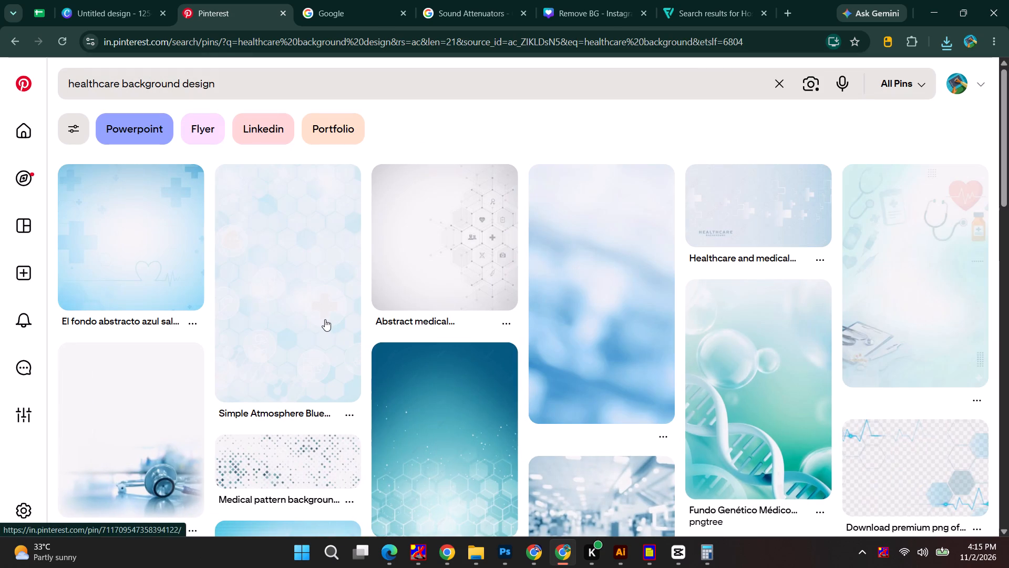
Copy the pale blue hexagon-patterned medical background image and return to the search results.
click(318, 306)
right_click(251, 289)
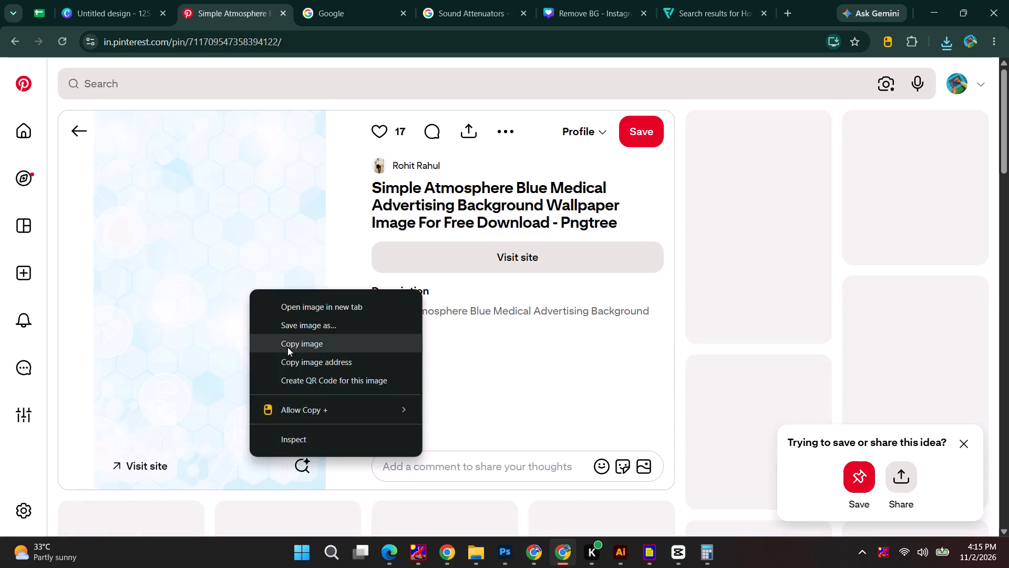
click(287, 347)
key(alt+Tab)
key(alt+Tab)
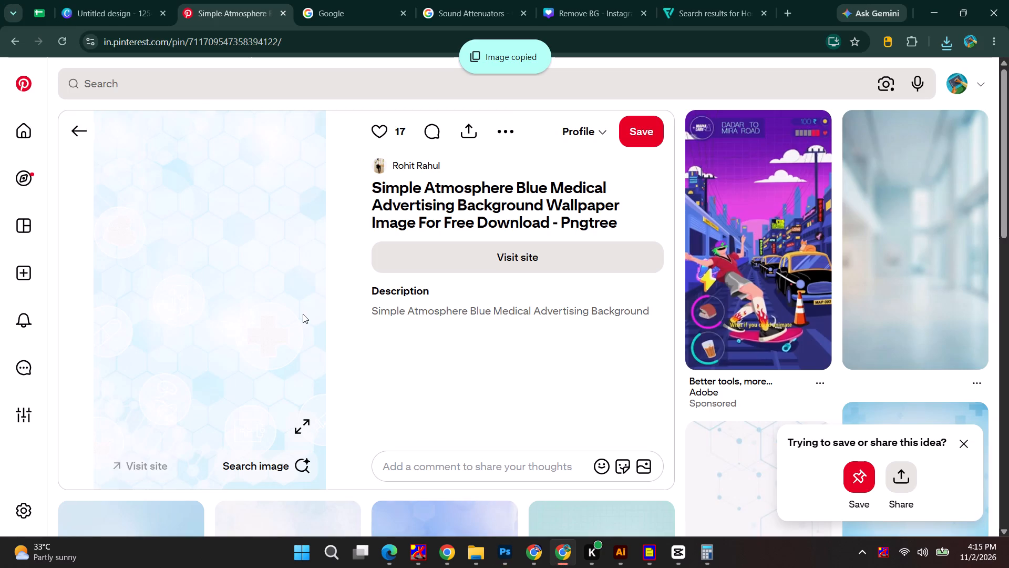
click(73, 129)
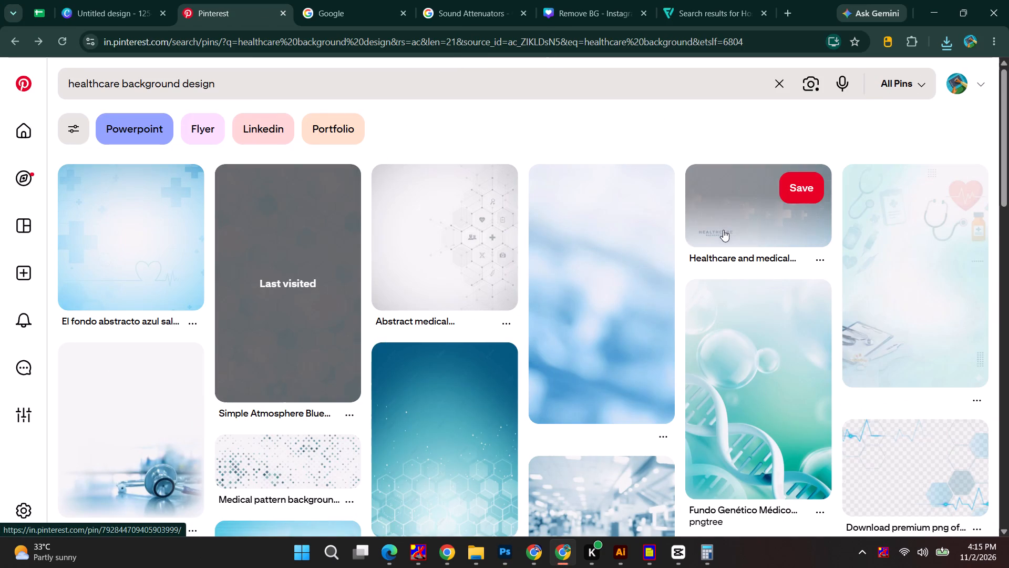
Find the light blue gradient background with molecule structures and curved light streaks, and copy its image.
scroll(703, 285, down, 4)
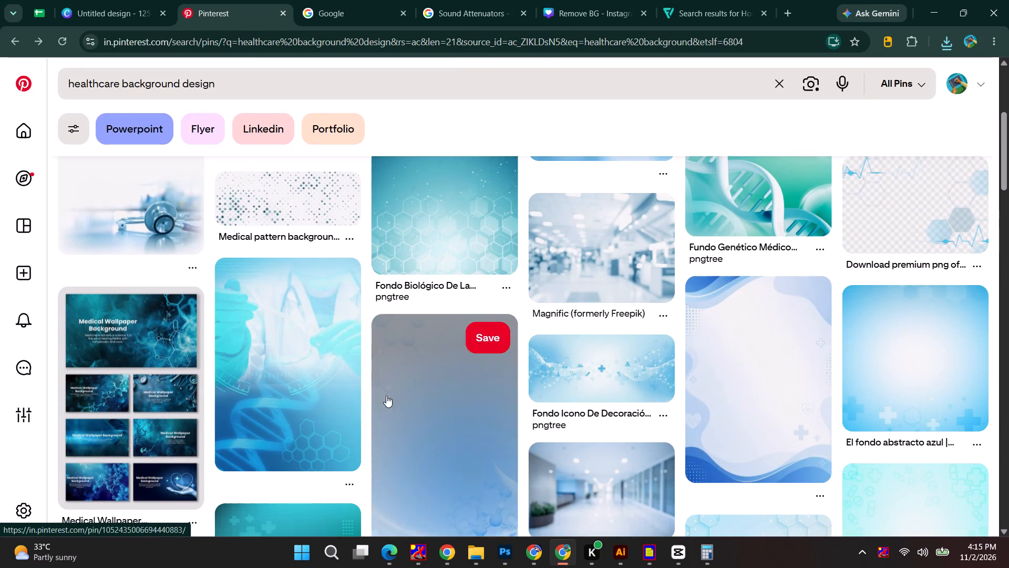
scroll(358, 402, down, 4)
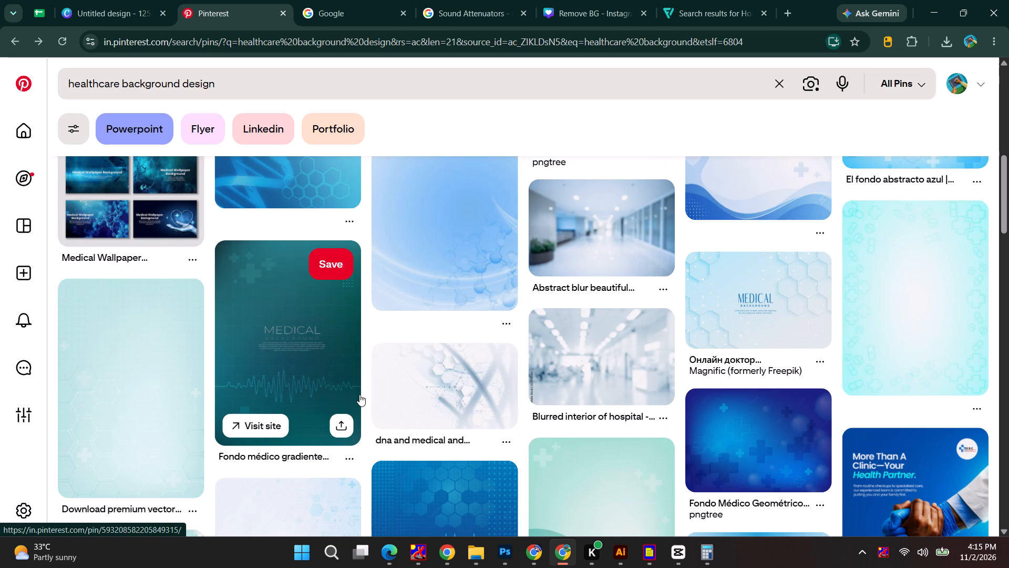
click(478, 232)
right_click(289, 300)
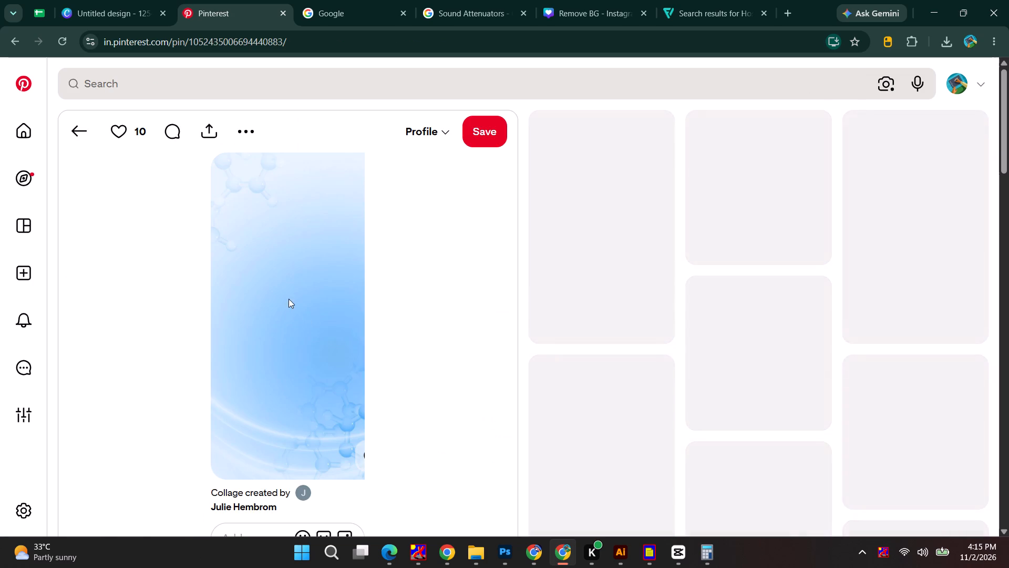
click(327, 333)
Paste the copied molecule background just above Layer 13 in the Photoshop slide and position it to cover the artboard.
key(alt+Tab)
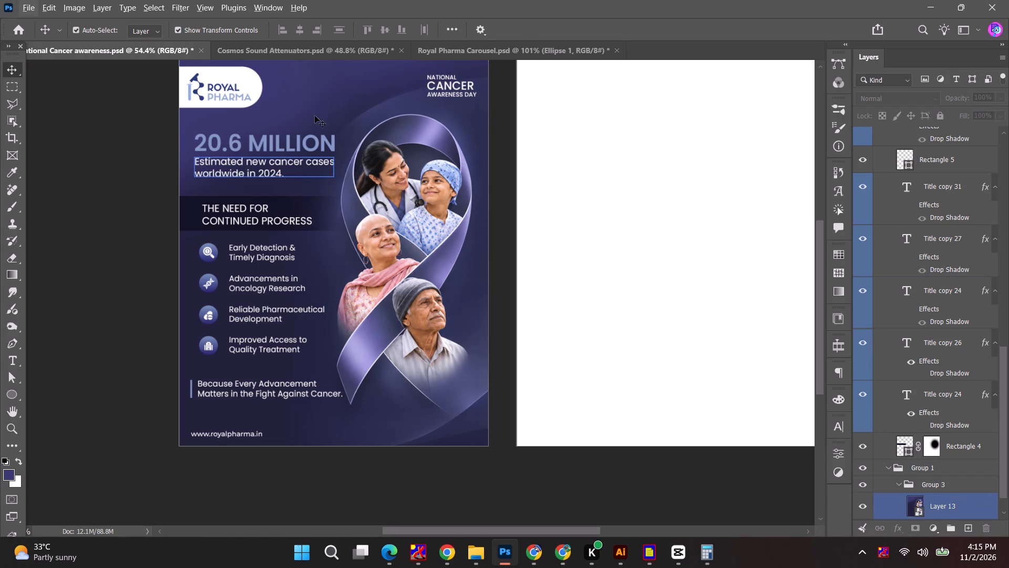
click(316, 103)
key(ctrl+v)
drag(384, 319, 382, 108)
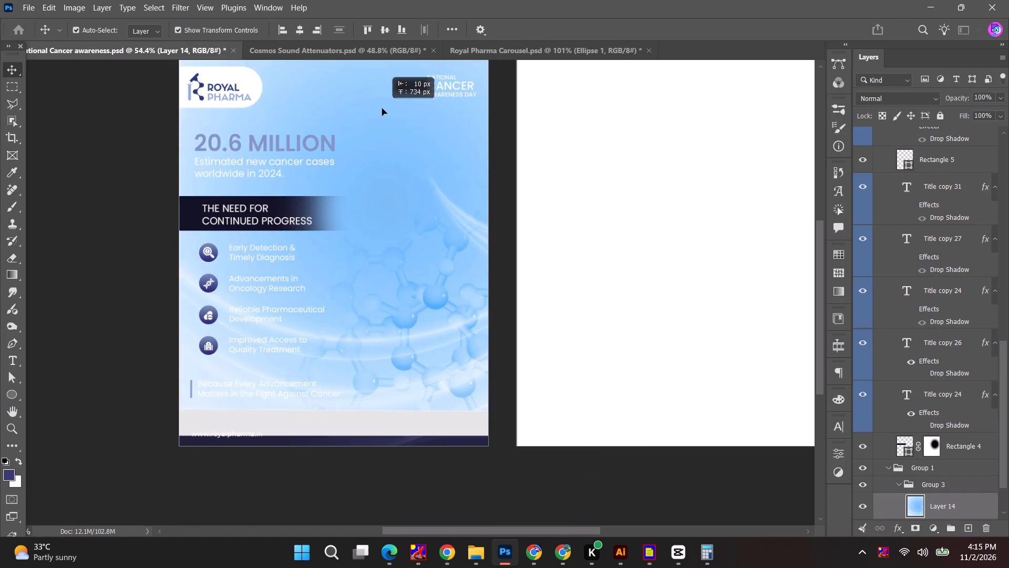
drag(382, 108, 378, 143)
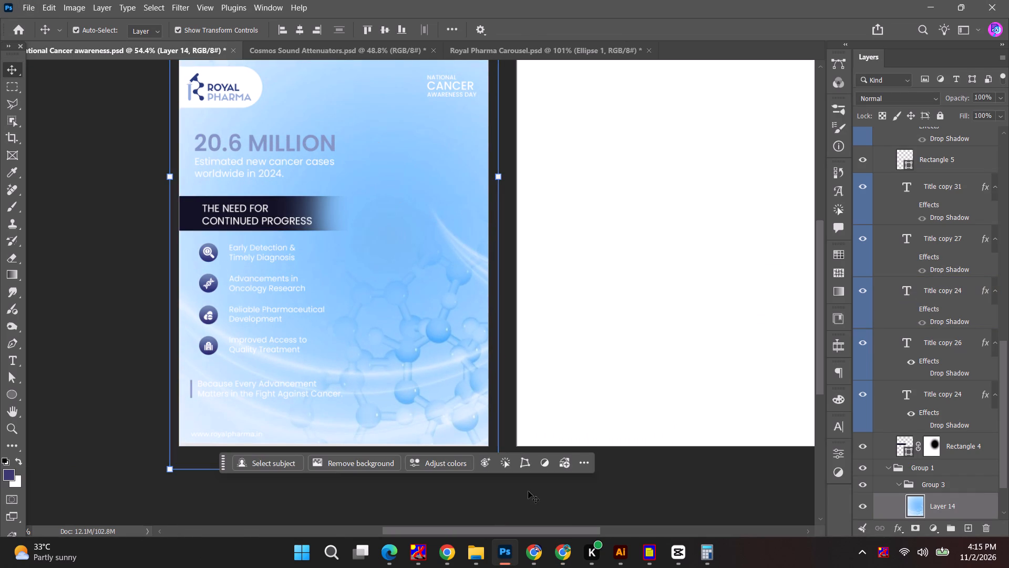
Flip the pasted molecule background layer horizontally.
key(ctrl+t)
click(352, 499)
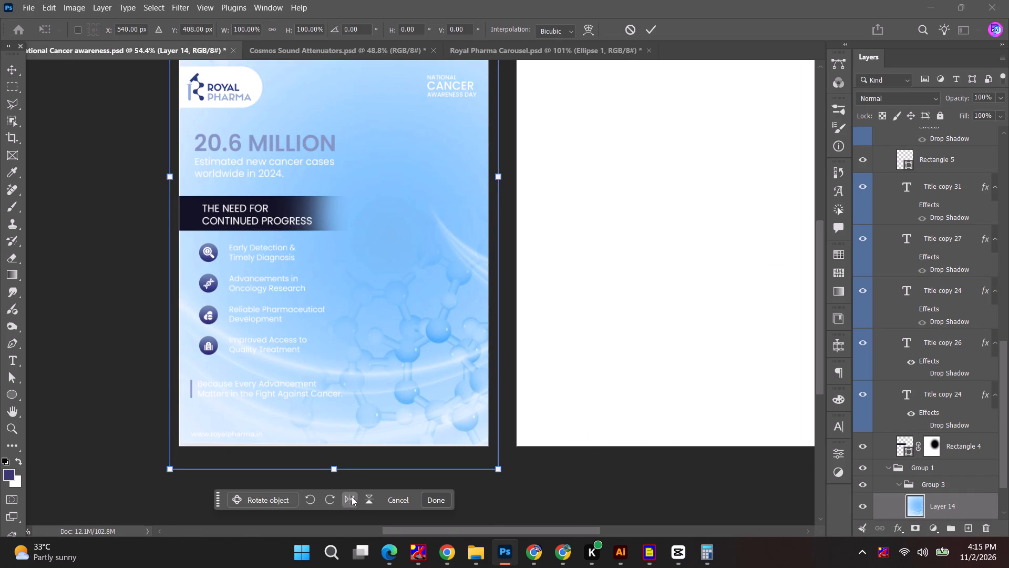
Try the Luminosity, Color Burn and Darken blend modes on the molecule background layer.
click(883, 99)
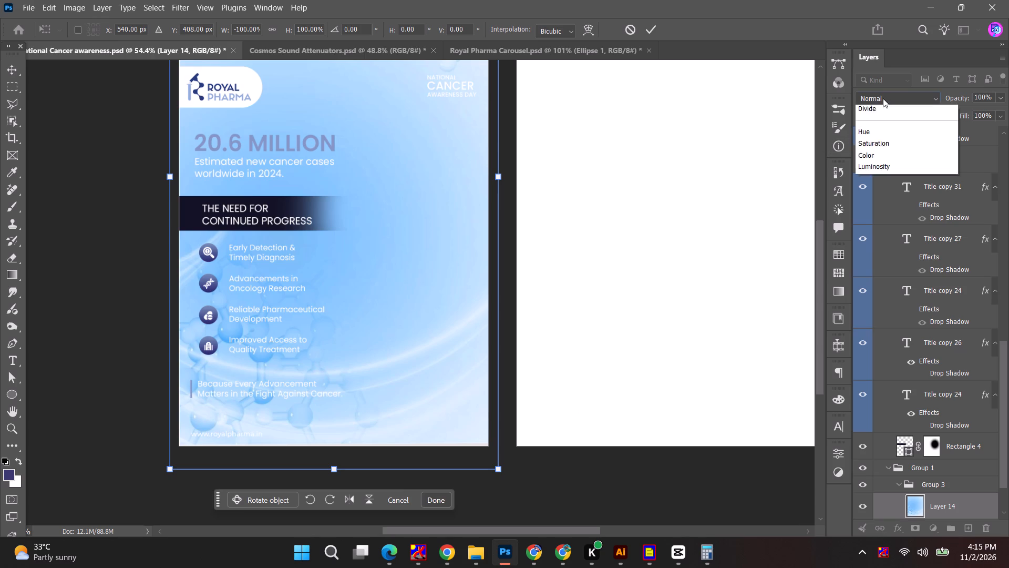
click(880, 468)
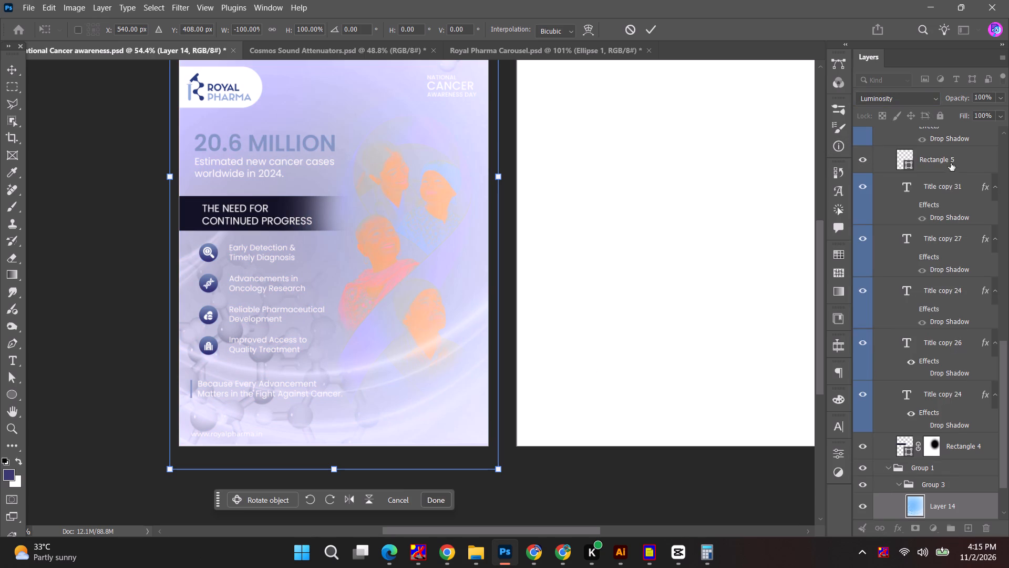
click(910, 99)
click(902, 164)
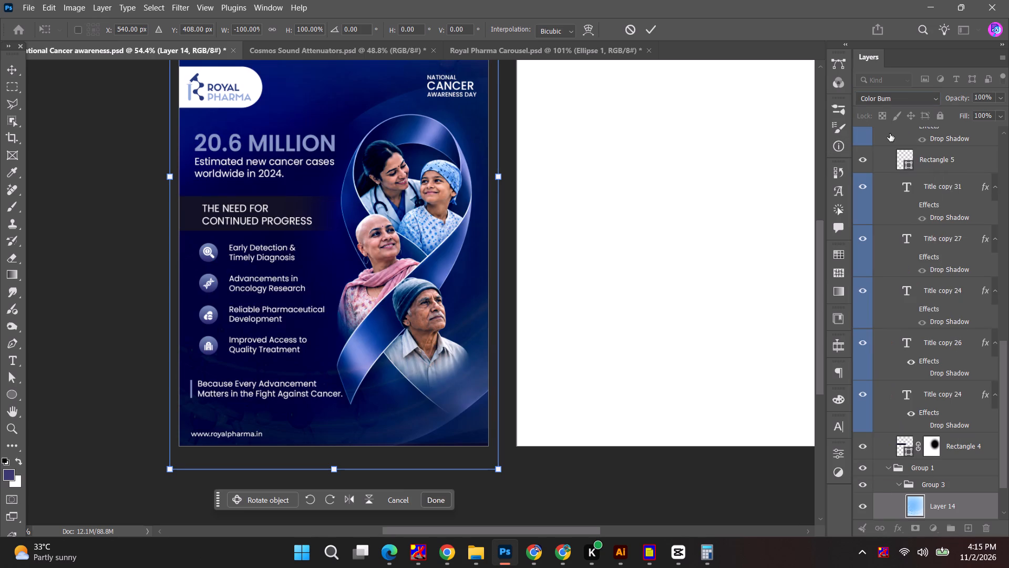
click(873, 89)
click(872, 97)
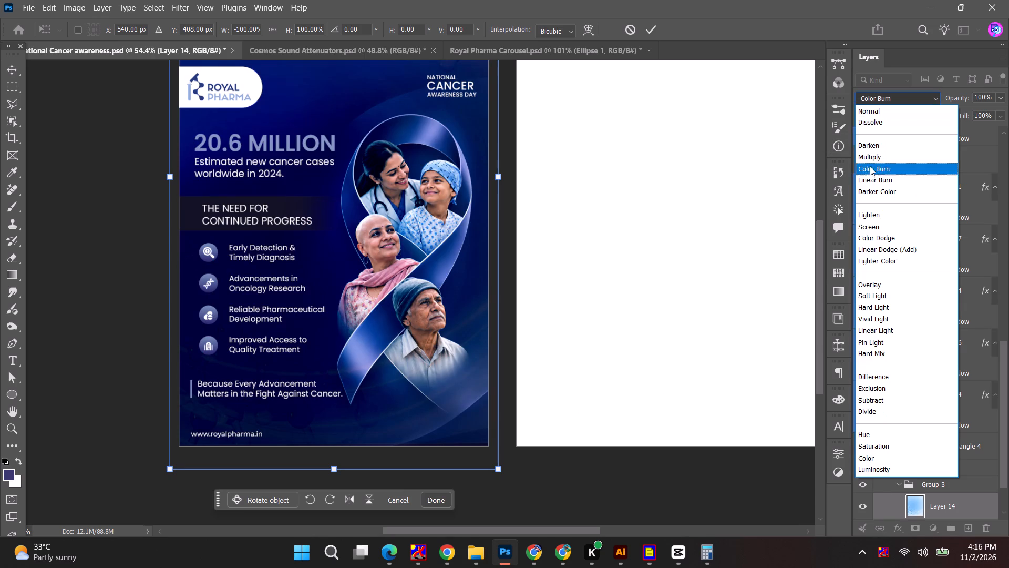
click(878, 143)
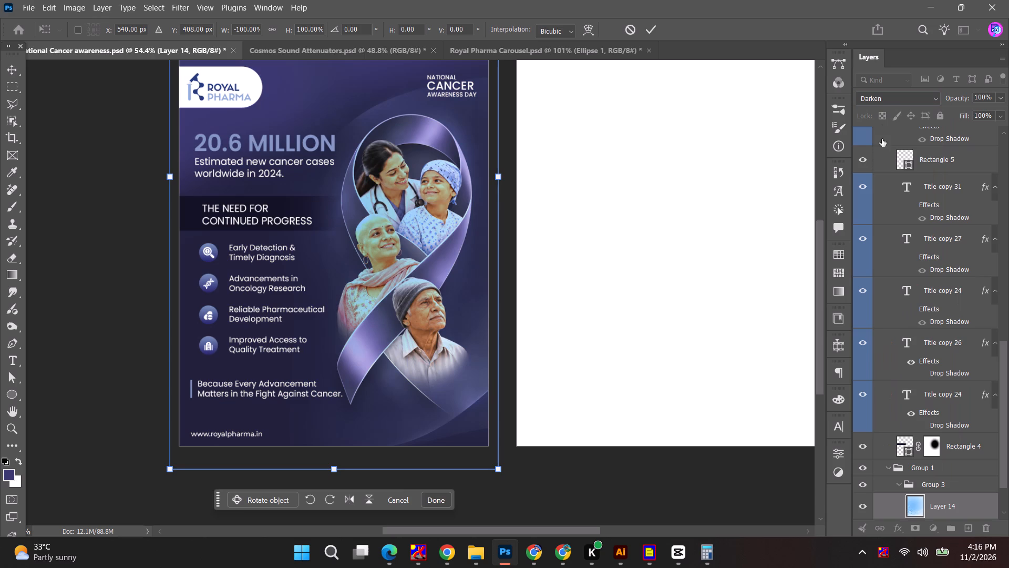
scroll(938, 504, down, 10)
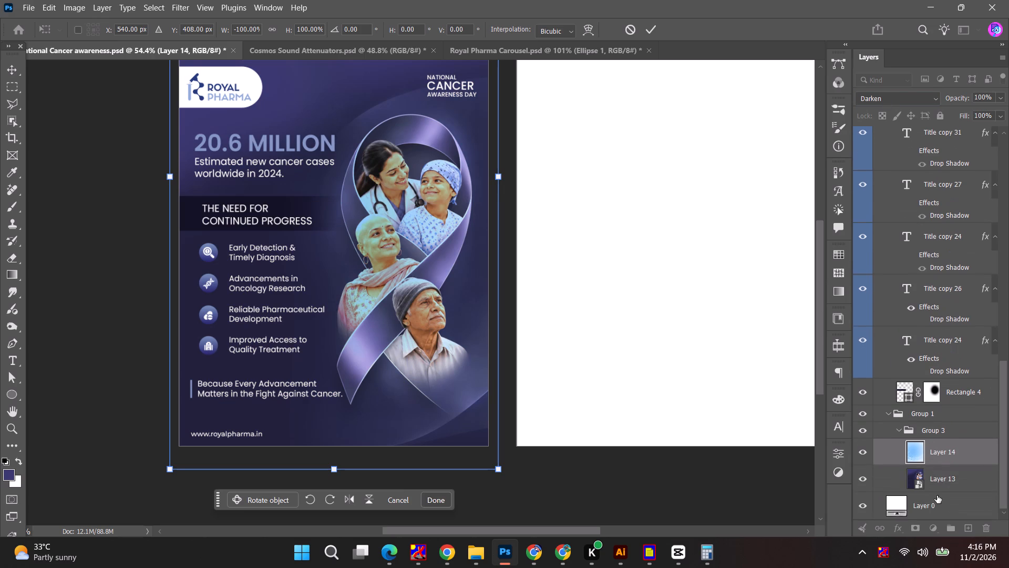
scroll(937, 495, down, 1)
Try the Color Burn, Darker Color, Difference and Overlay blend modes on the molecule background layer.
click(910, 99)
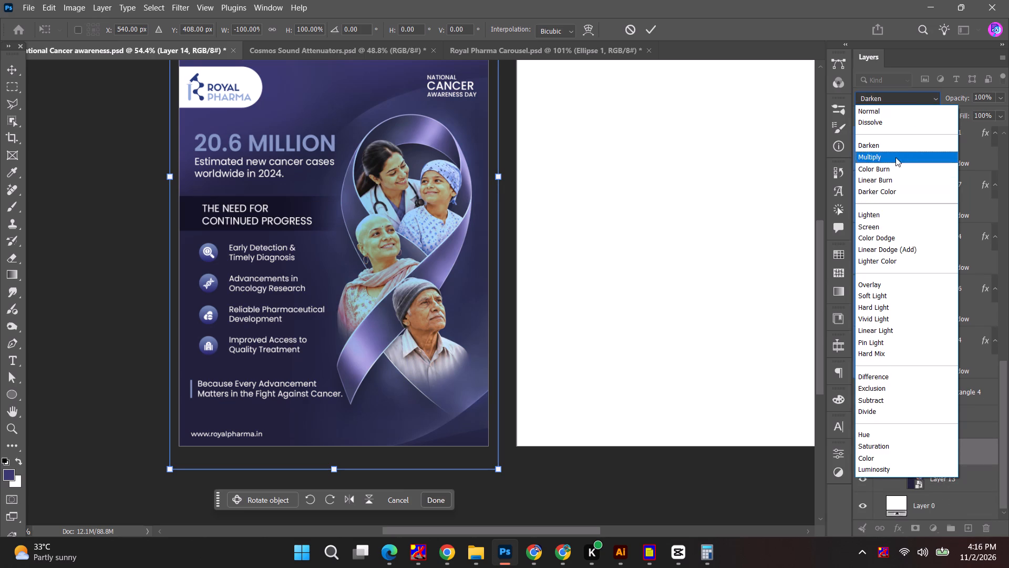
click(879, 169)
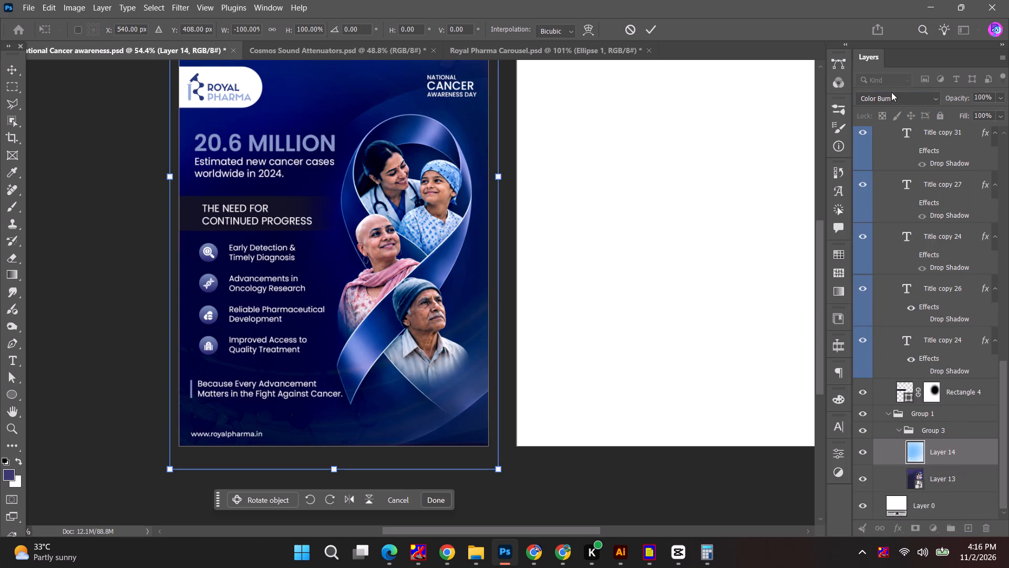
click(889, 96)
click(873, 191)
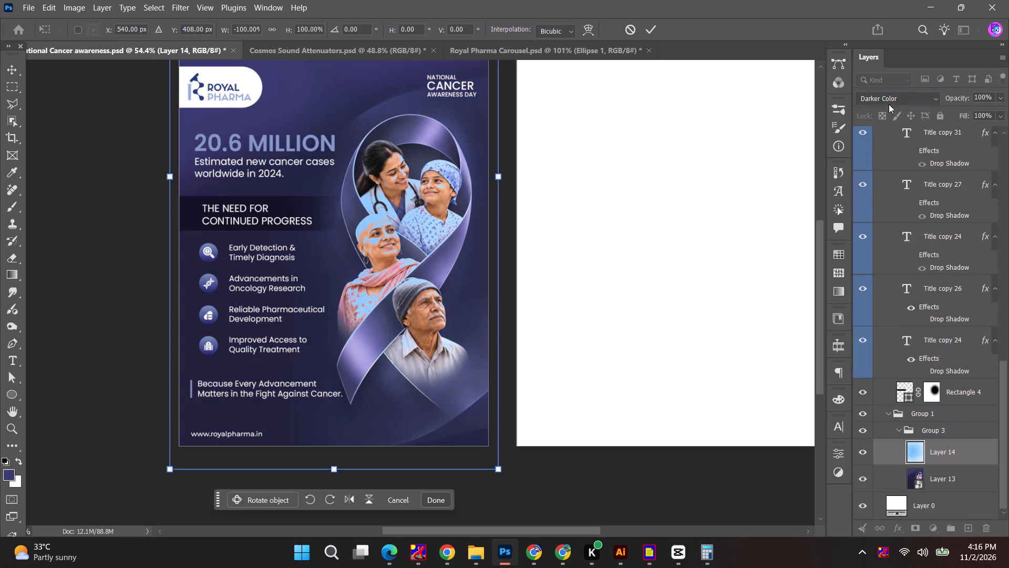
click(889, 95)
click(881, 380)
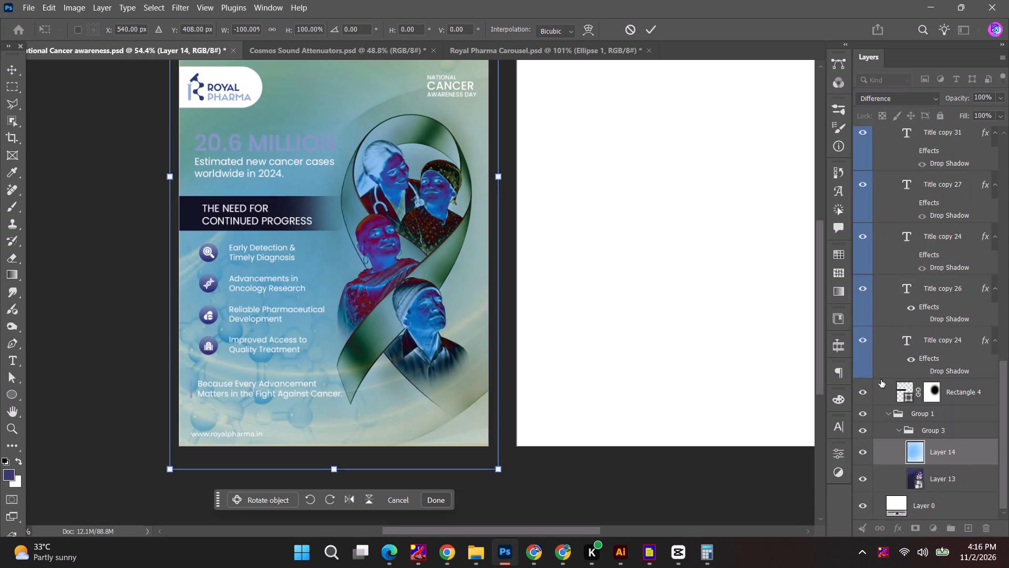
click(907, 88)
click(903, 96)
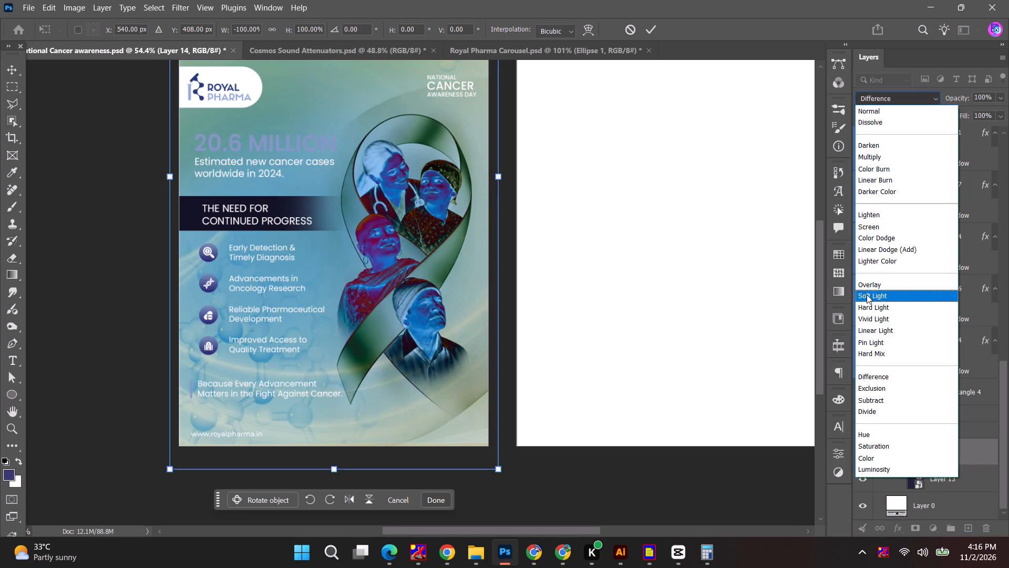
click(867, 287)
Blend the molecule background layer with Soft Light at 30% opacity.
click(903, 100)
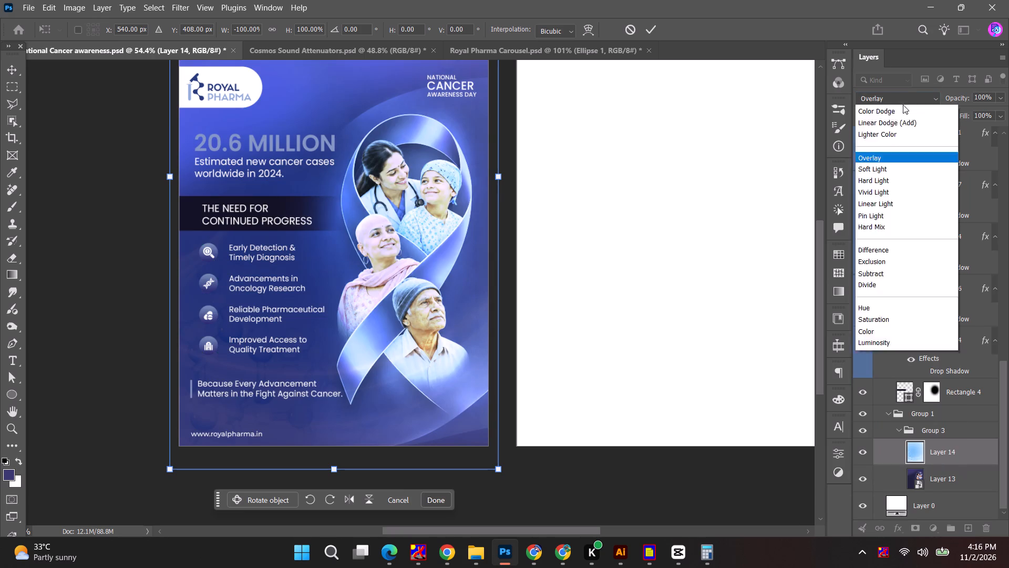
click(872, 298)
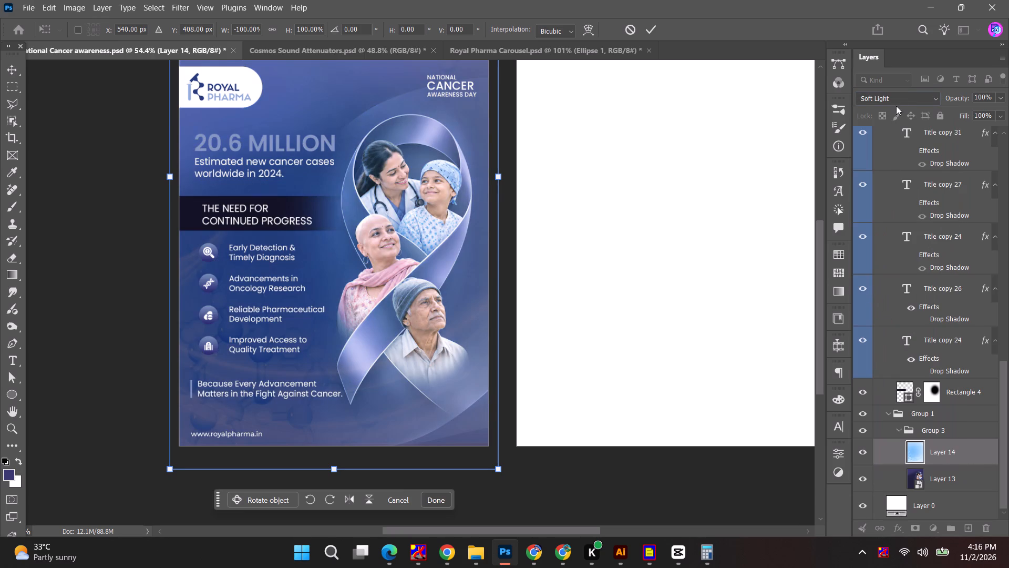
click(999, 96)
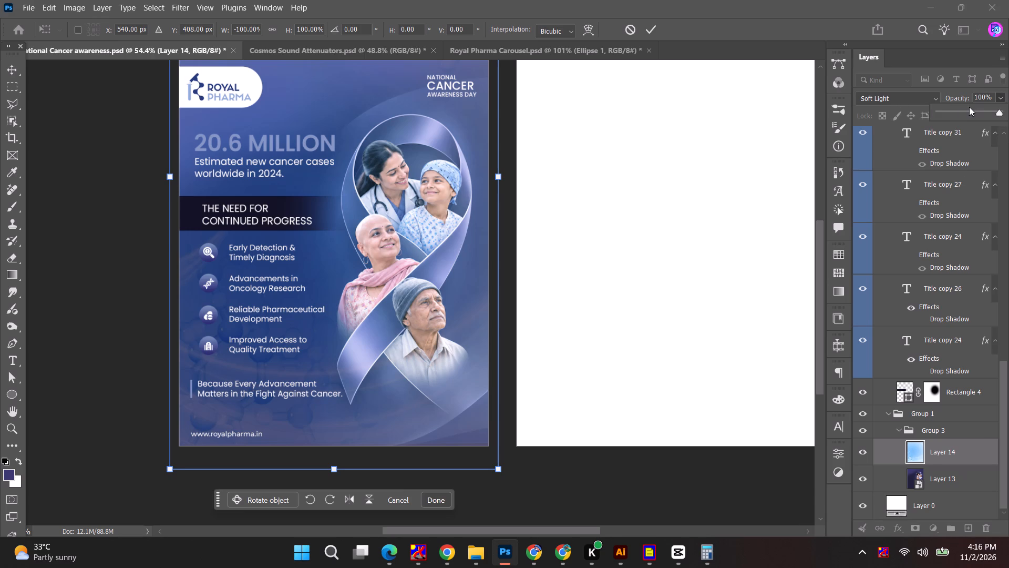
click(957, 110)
Delete the molecule background layer from the slide.
key(Escape)
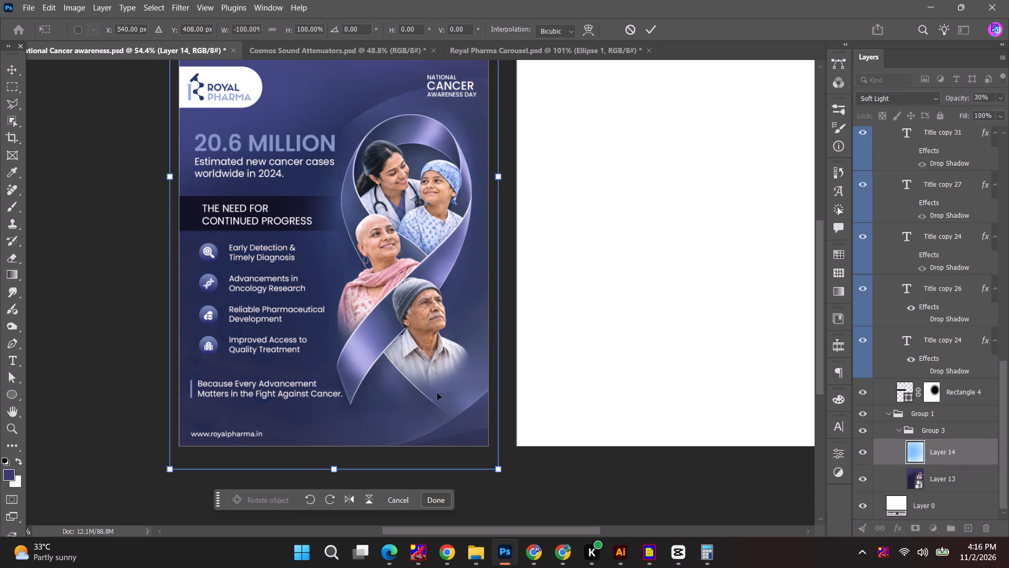
key(BackSpace)
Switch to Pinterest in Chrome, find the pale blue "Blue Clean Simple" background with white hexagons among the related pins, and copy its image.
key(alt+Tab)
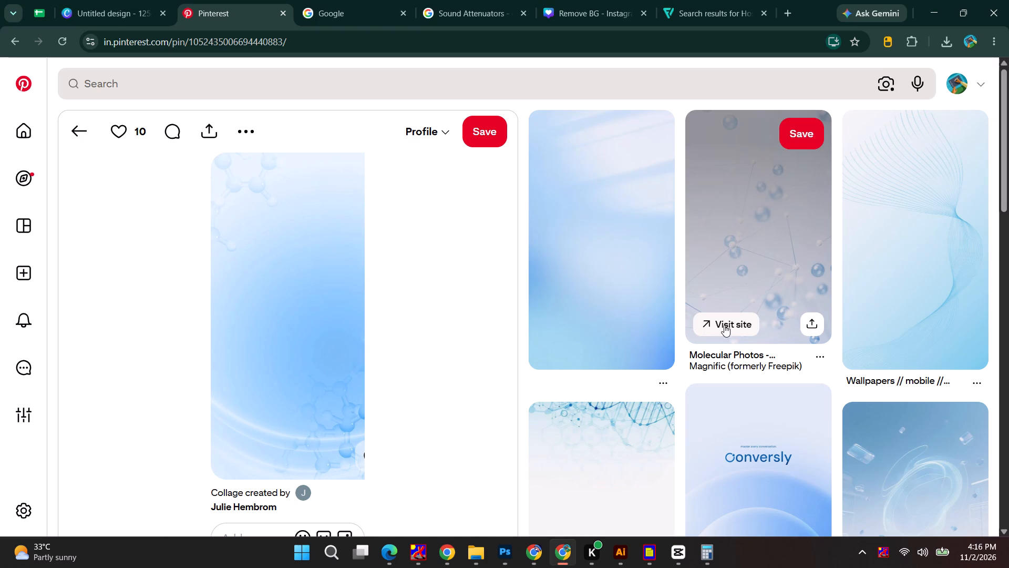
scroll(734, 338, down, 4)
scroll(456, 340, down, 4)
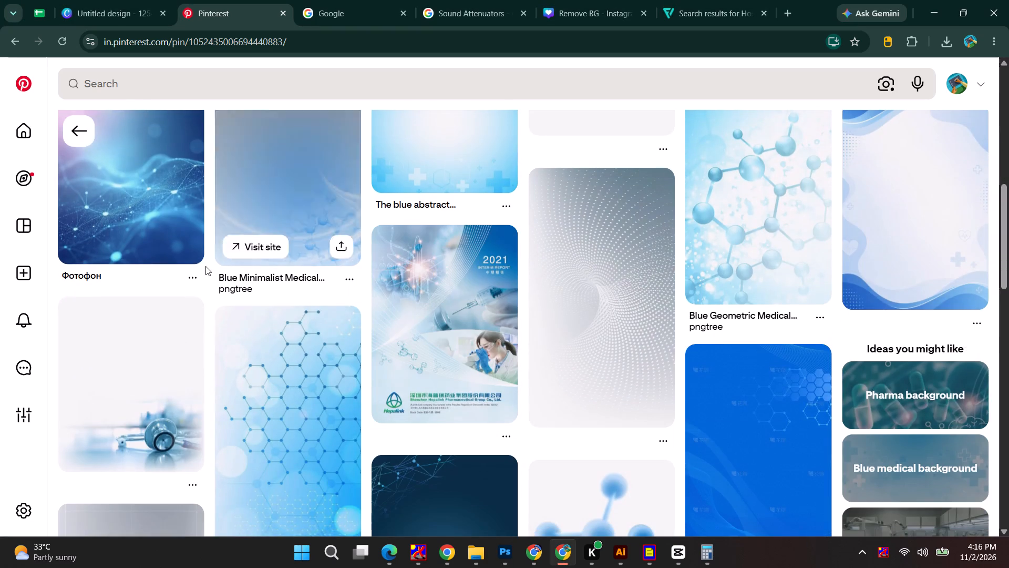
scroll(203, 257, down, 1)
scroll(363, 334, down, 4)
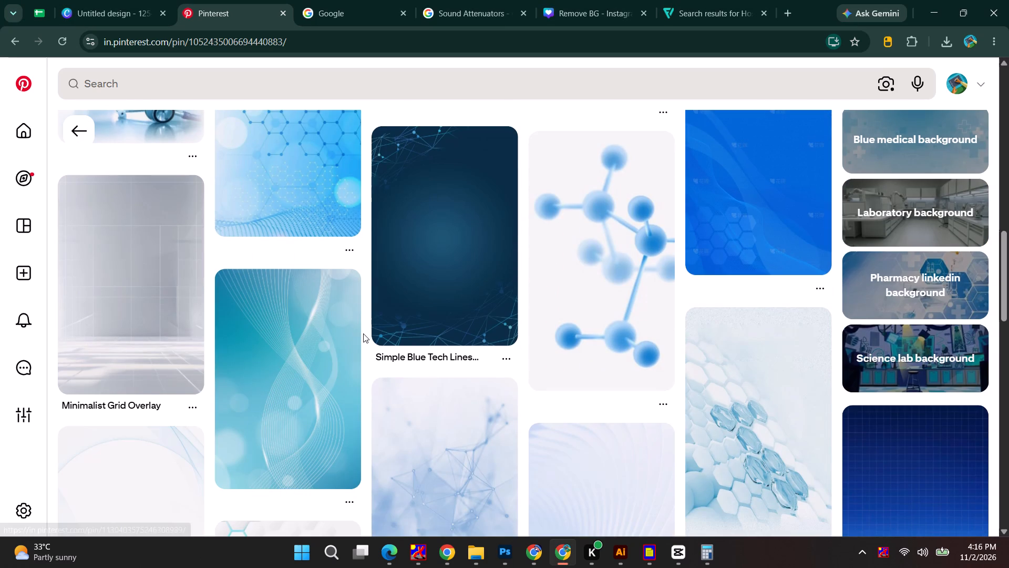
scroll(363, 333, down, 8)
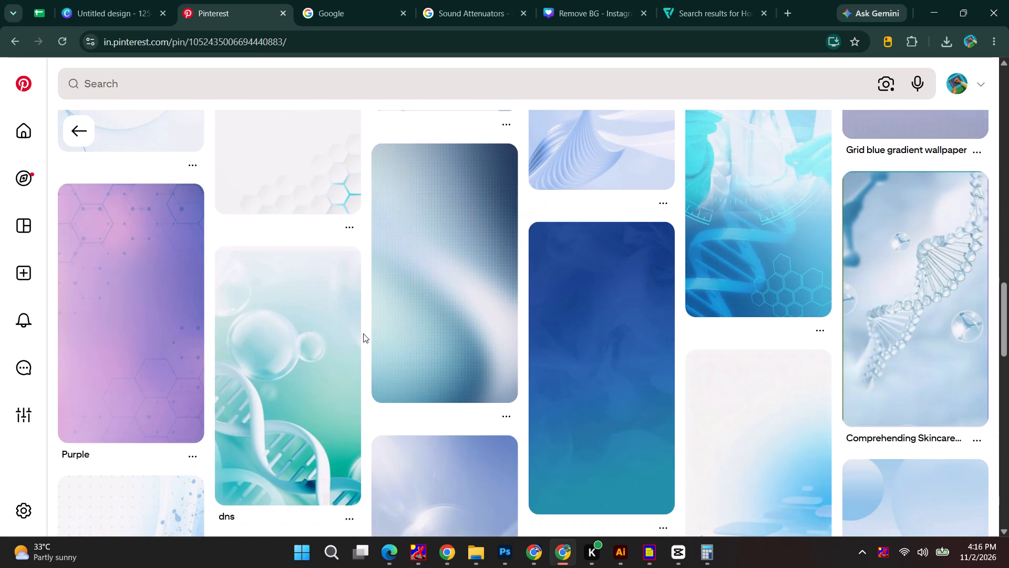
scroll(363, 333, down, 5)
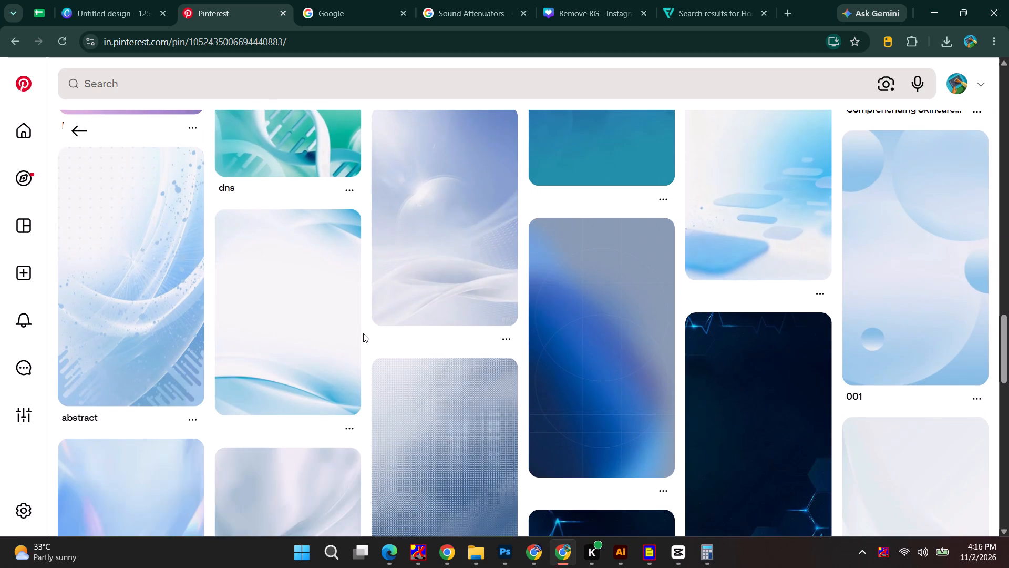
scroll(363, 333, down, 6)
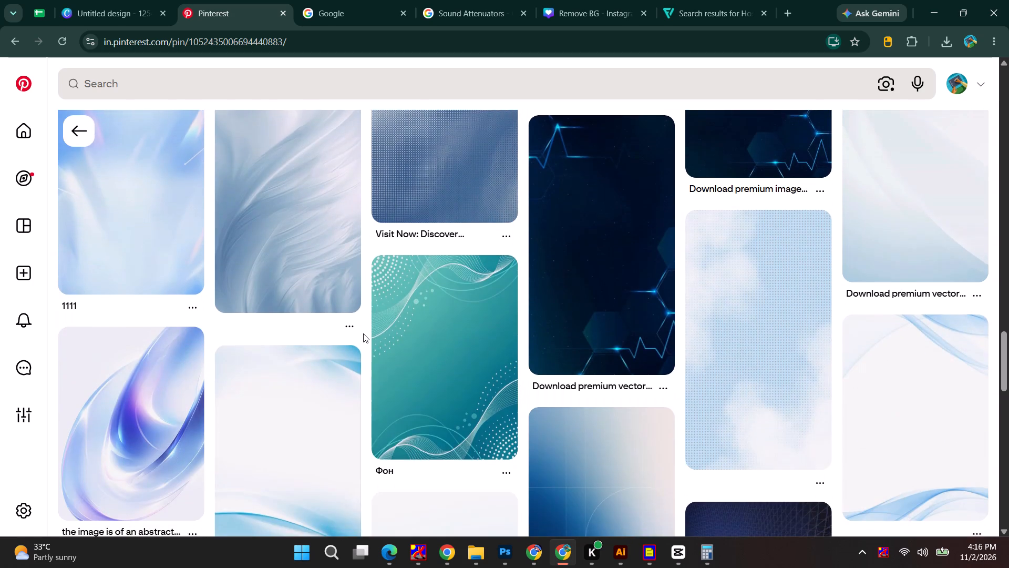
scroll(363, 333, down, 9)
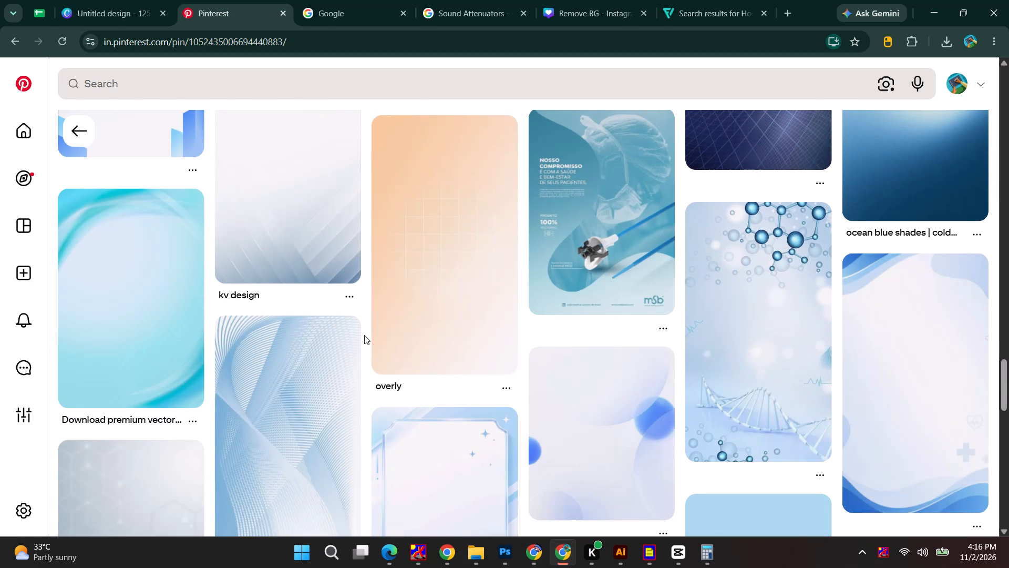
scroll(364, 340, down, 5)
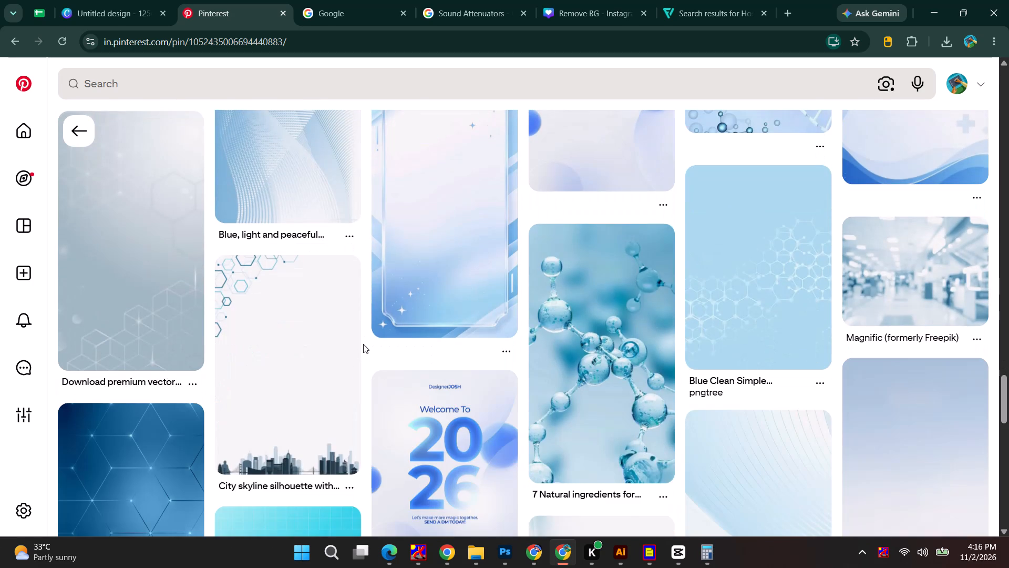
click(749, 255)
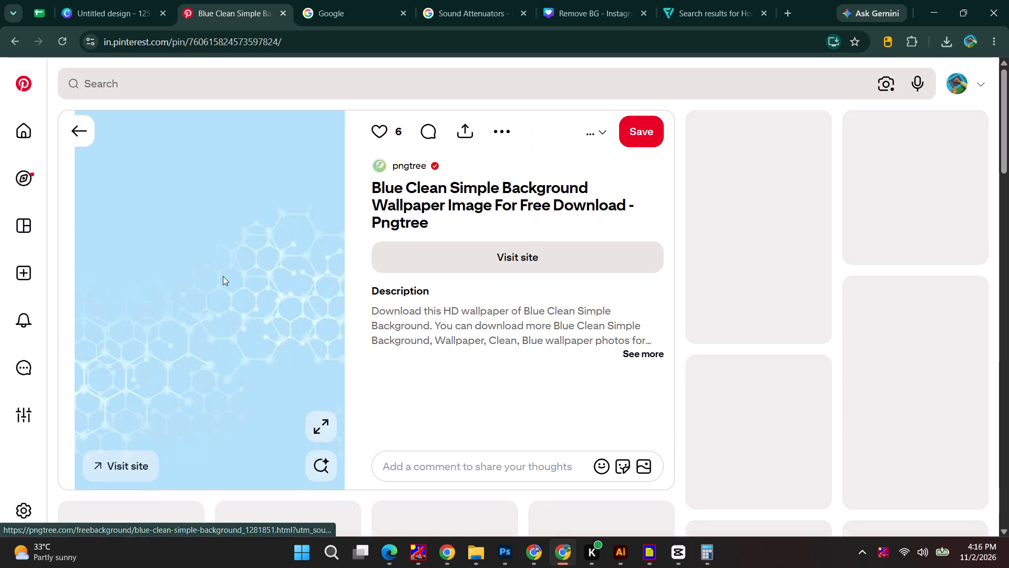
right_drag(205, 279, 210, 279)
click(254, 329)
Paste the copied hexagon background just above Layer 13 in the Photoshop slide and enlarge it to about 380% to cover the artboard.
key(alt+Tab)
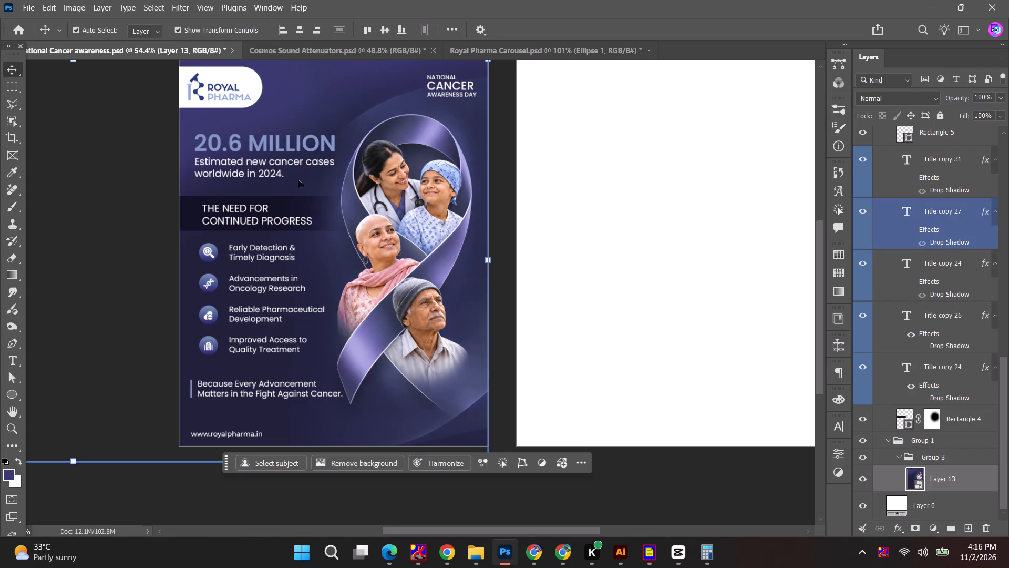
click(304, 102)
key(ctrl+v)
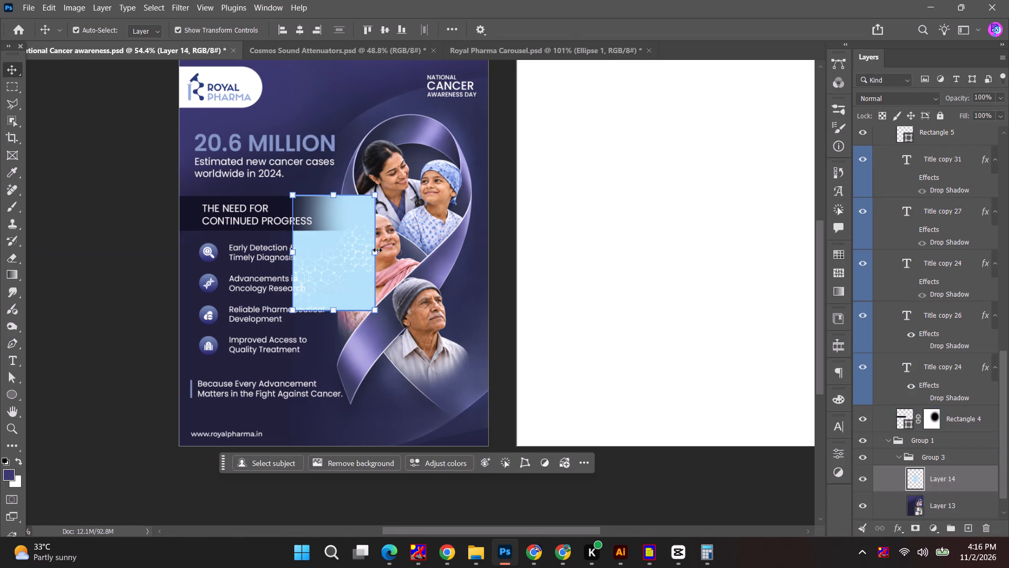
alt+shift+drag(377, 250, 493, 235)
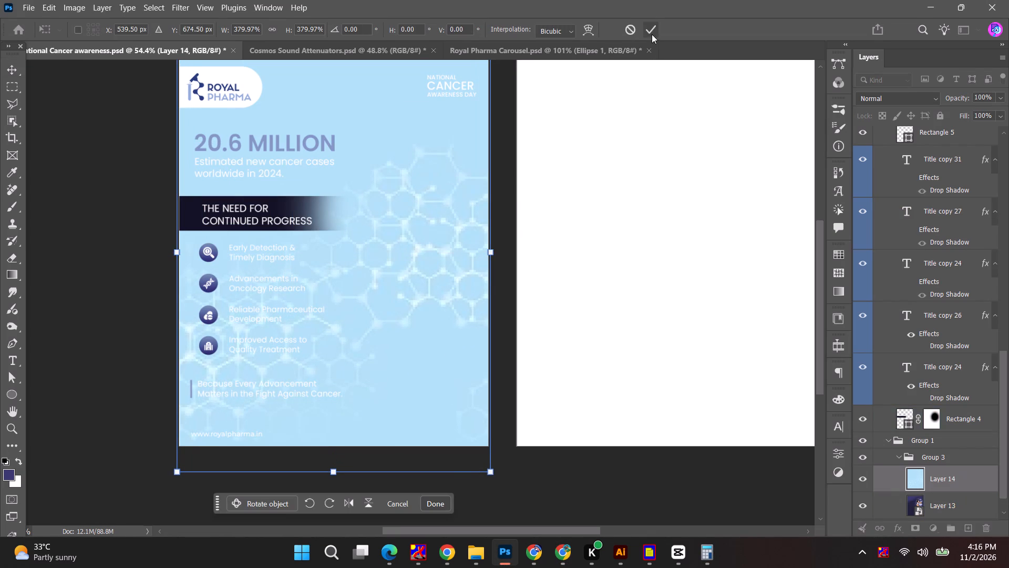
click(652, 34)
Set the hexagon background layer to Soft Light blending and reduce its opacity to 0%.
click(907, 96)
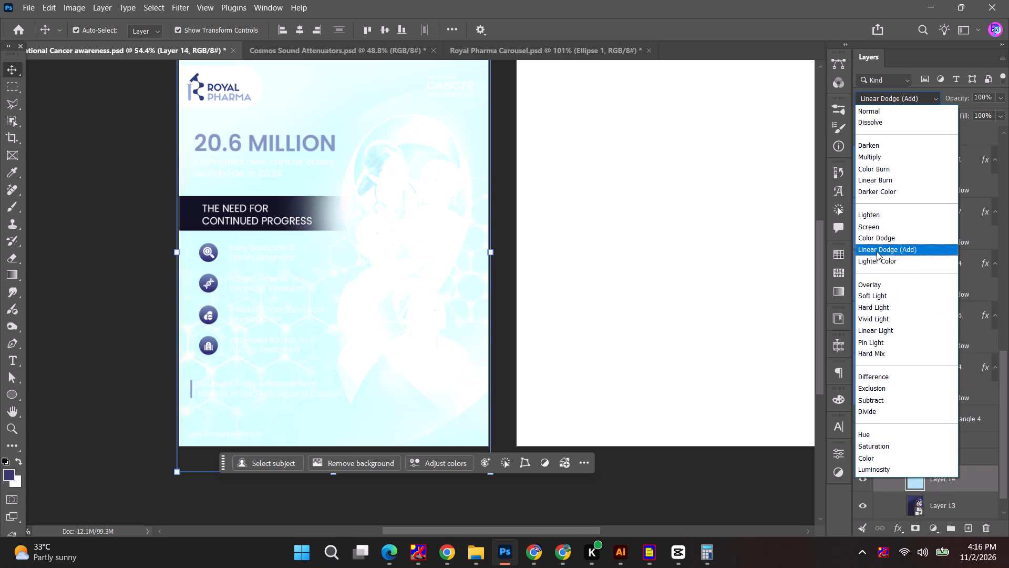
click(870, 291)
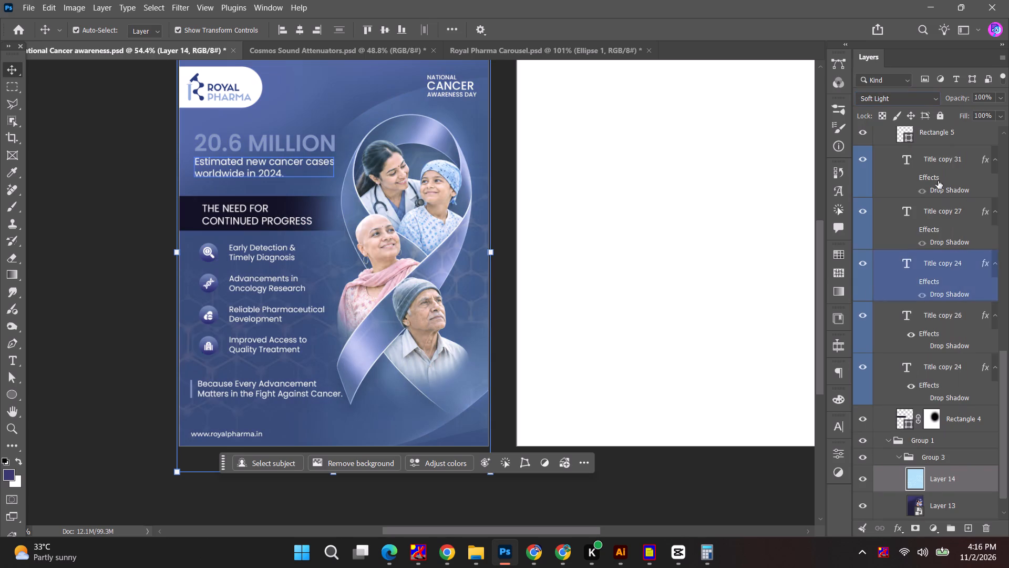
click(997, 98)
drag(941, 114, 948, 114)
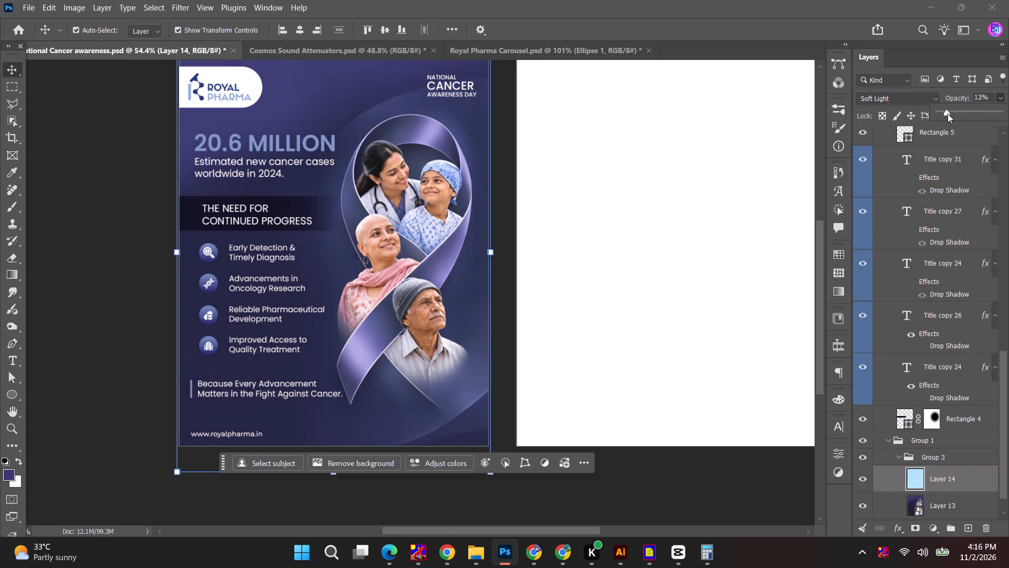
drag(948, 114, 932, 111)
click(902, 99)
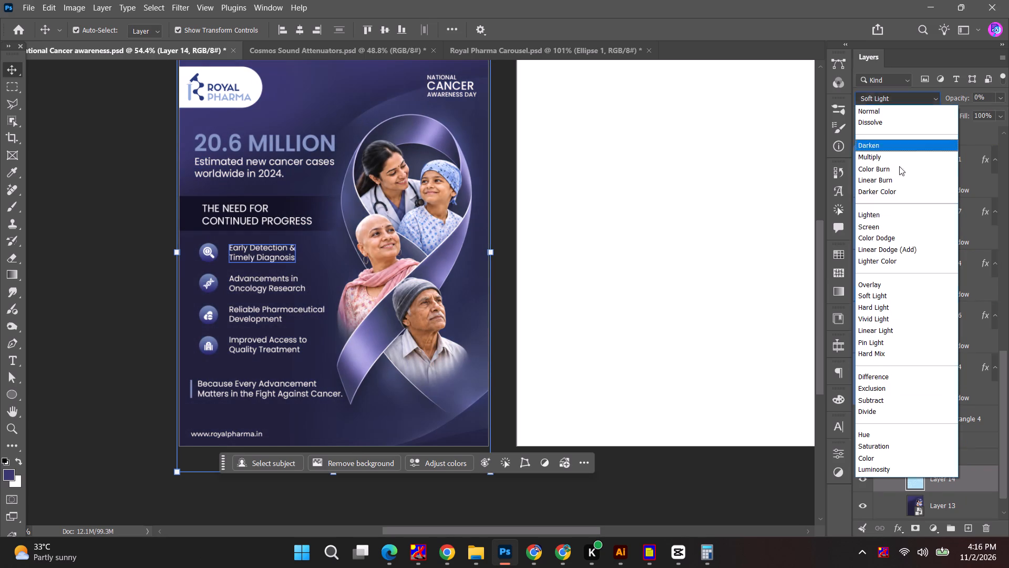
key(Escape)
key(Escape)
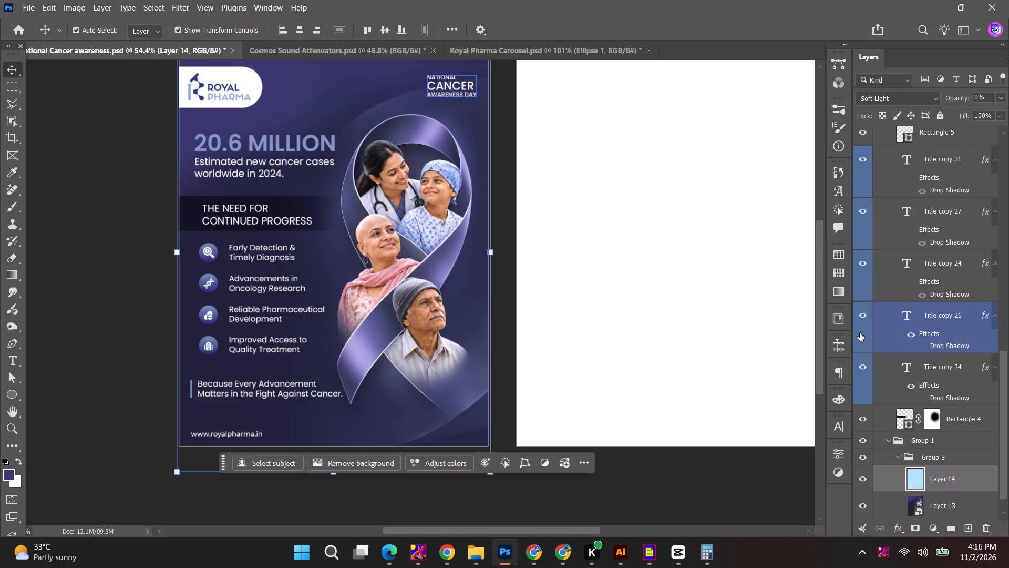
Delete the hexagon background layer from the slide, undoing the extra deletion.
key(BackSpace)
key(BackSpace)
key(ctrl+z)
Switch to Pinterest in Chrome, find the dark blue landscape image of glossy molecules related to the "7 Natural ingredients" pin, and copy it.
key(alt+Tab)
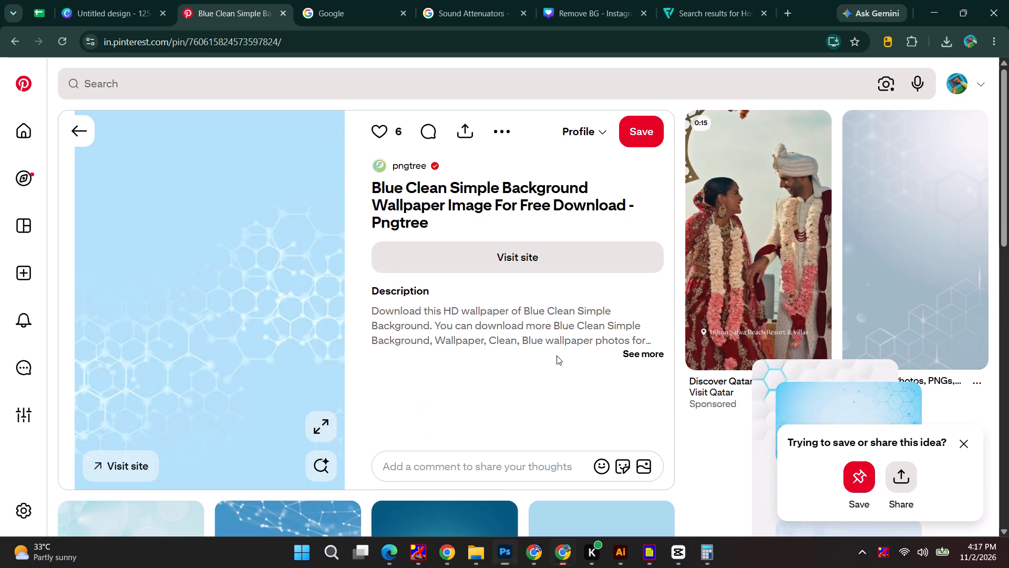
scroll(497, 382, down, 5)
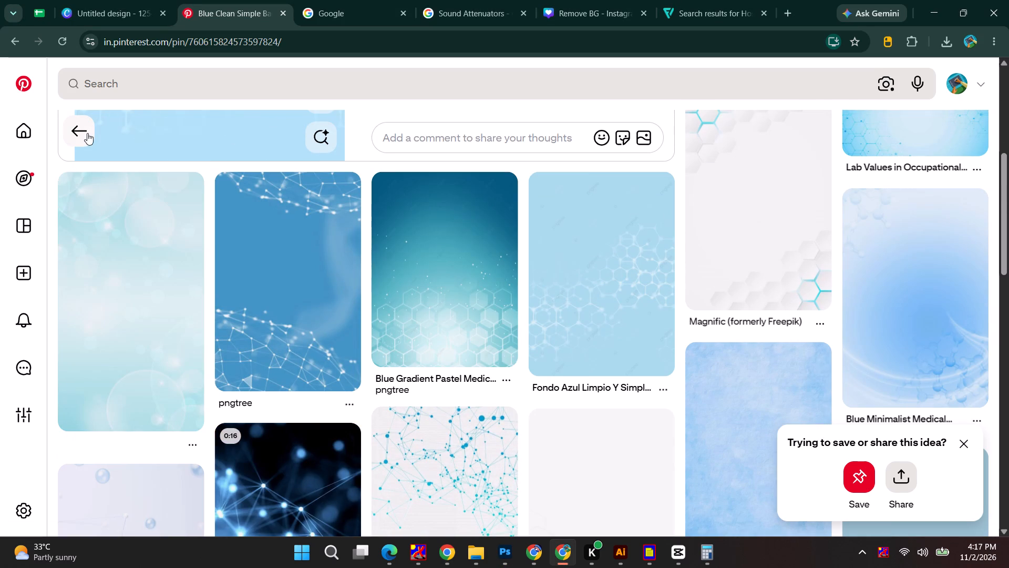
click(87, 133)
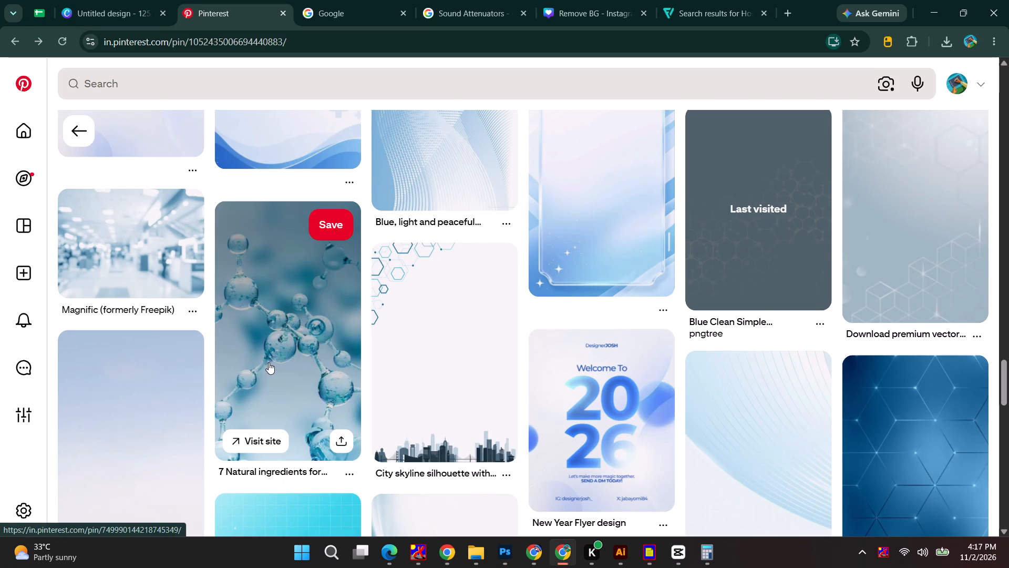
click(269, 349)
right_click(171, 269)
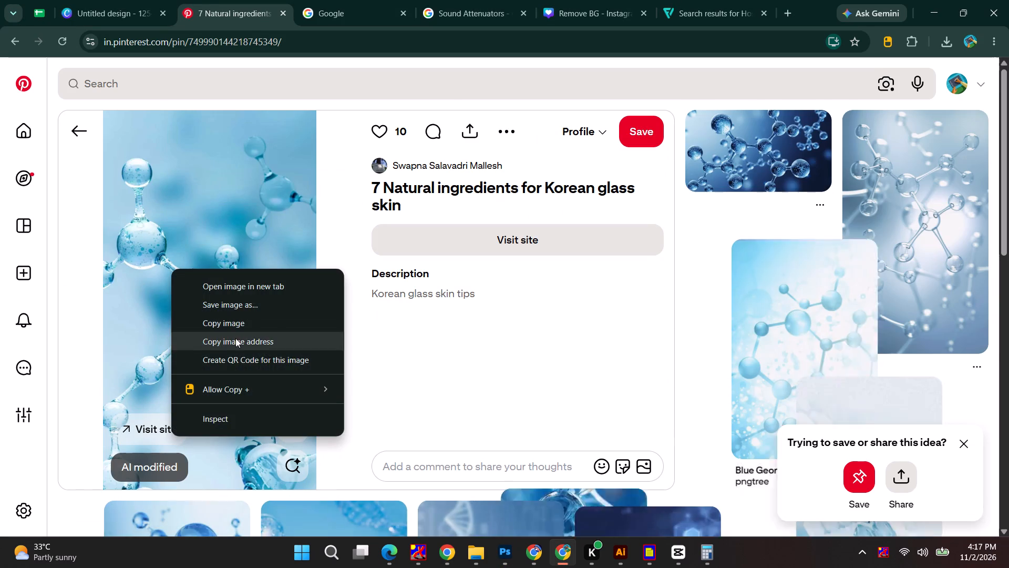
click(760, 155)
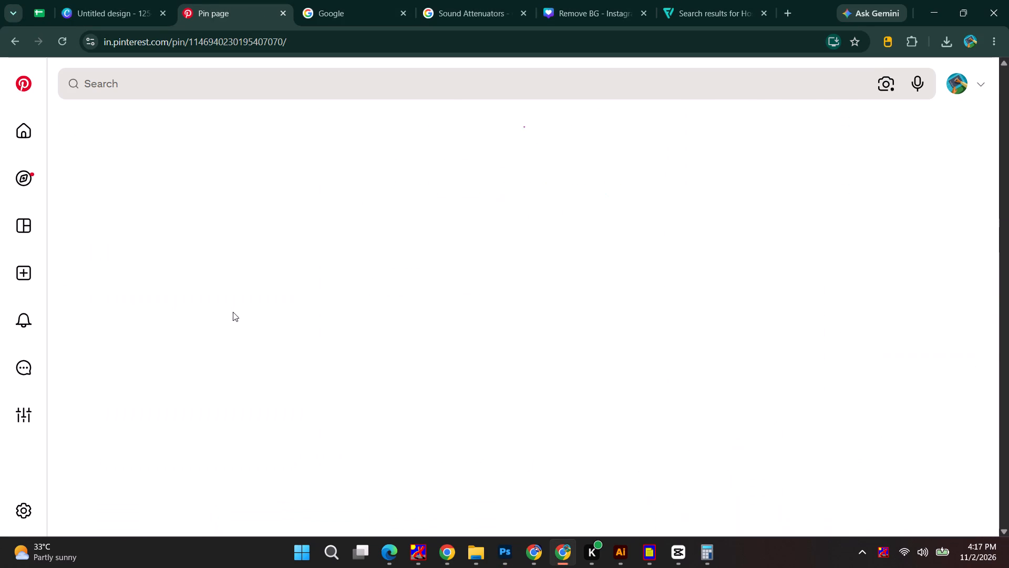
right_click(264, 229)
click(295, 285)
Paste the molecule image into the Photoshop slide, enlarge it to about 147% to span the artboard width, and place it along the bottom.
key(alt+Tab)
alt+click(385, 177)
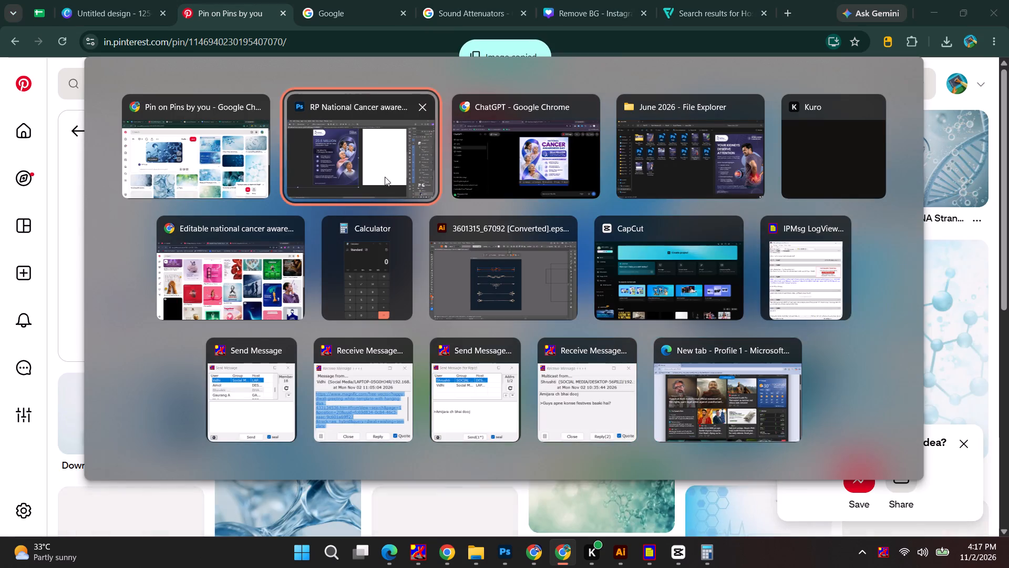
key(ctrl+v)
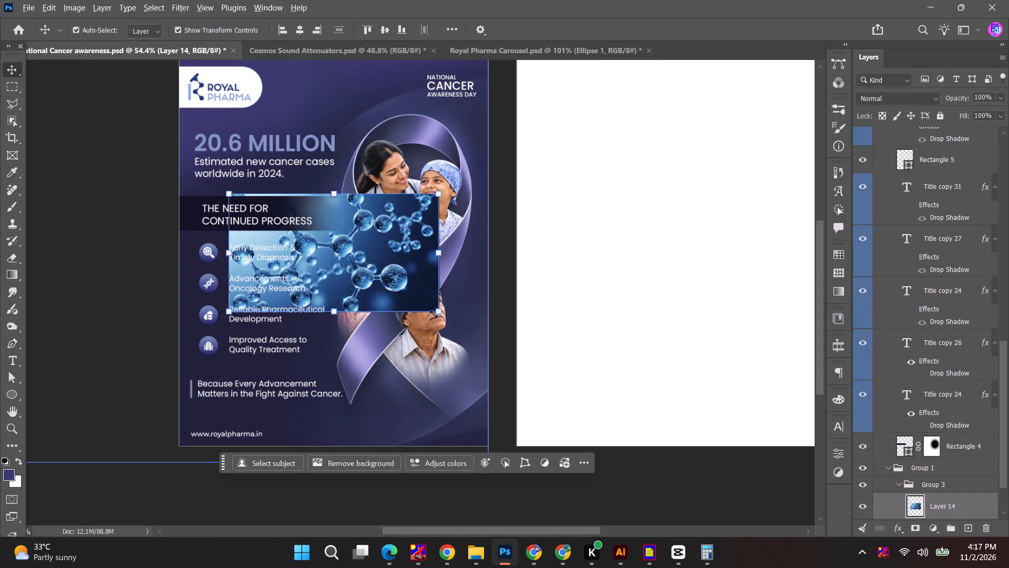
alt+shift+drag(442, 313, 487, 350)
drag(444, 302, 444, 375)
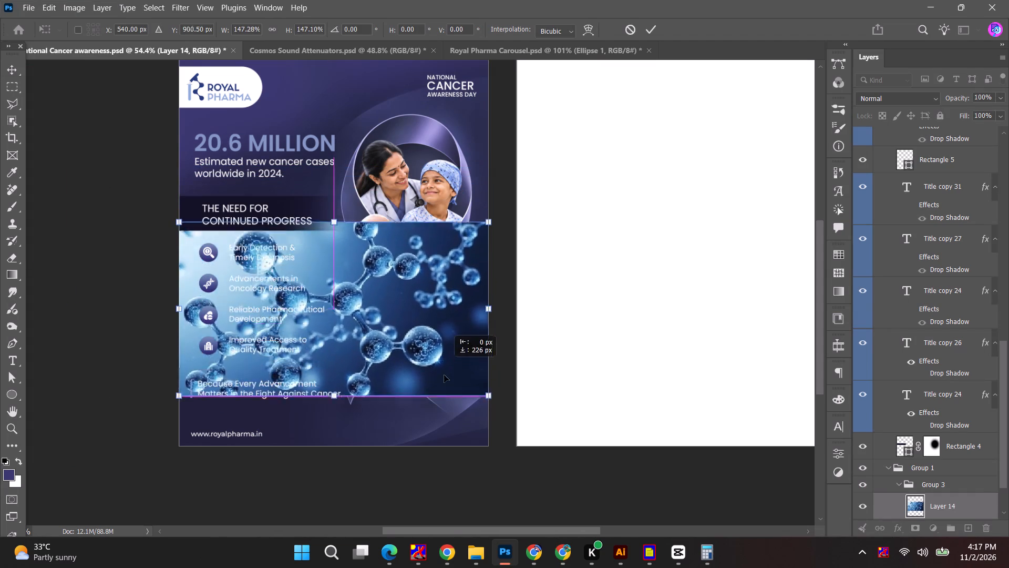
drag(444, 375, 447, 405)
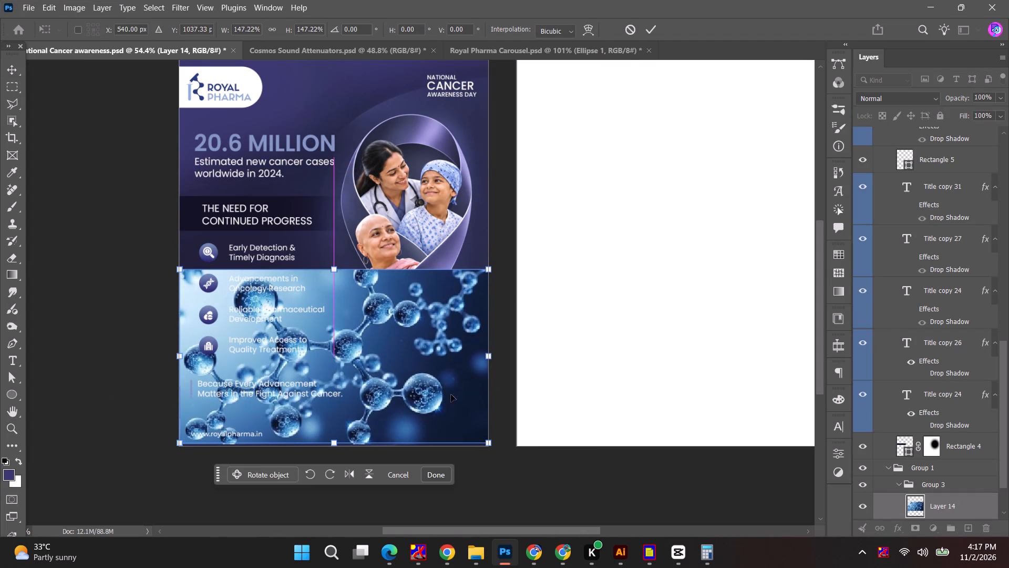
click(650, 26)
Set the molecule layer to Overlay blending and reduce its opacity to 32%.
click(921, 99)
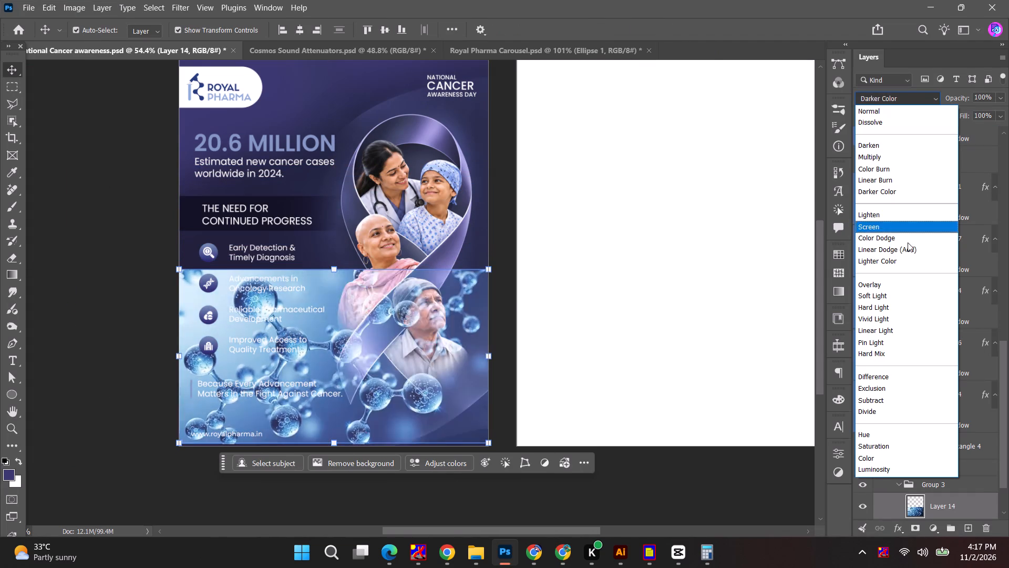
click(892, 290)
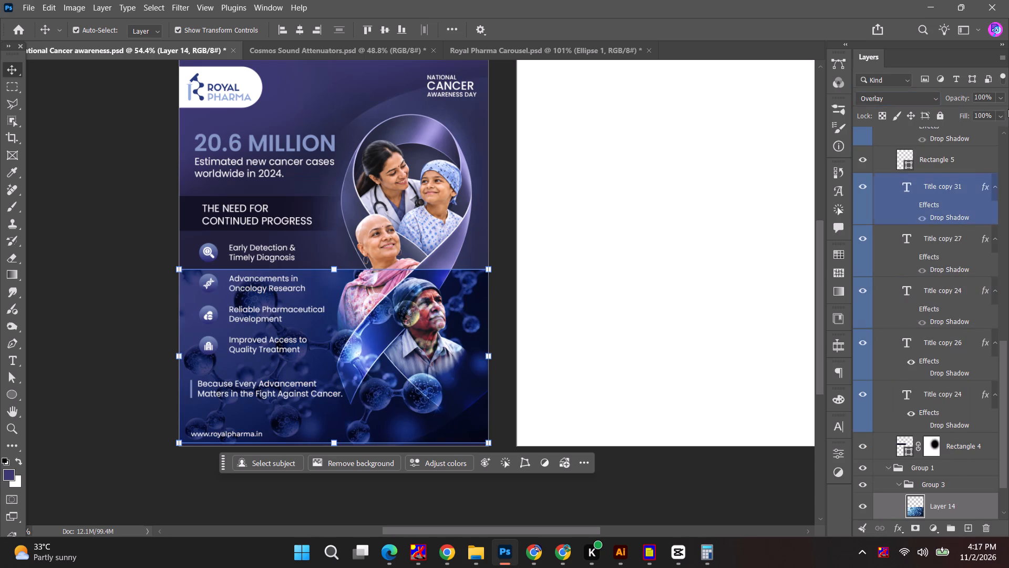
click(997, 98)
click(958, 110)
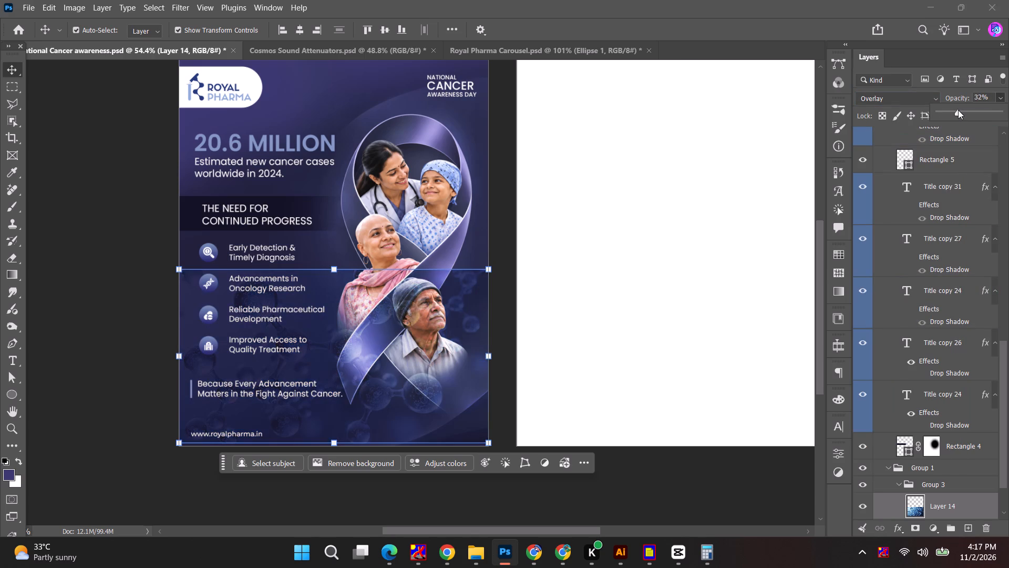
click(923, 97)
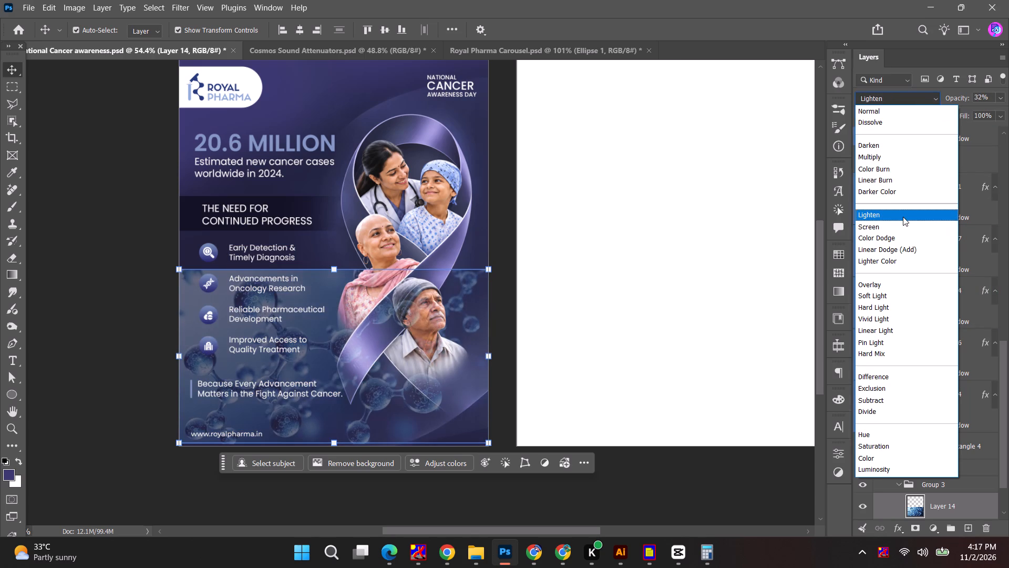
click(907, 286)
Add a layer mask to the molecule layer and brush it black along the upper edge and over the ribbon and portraits to hide the texture there.
click(918, 525)
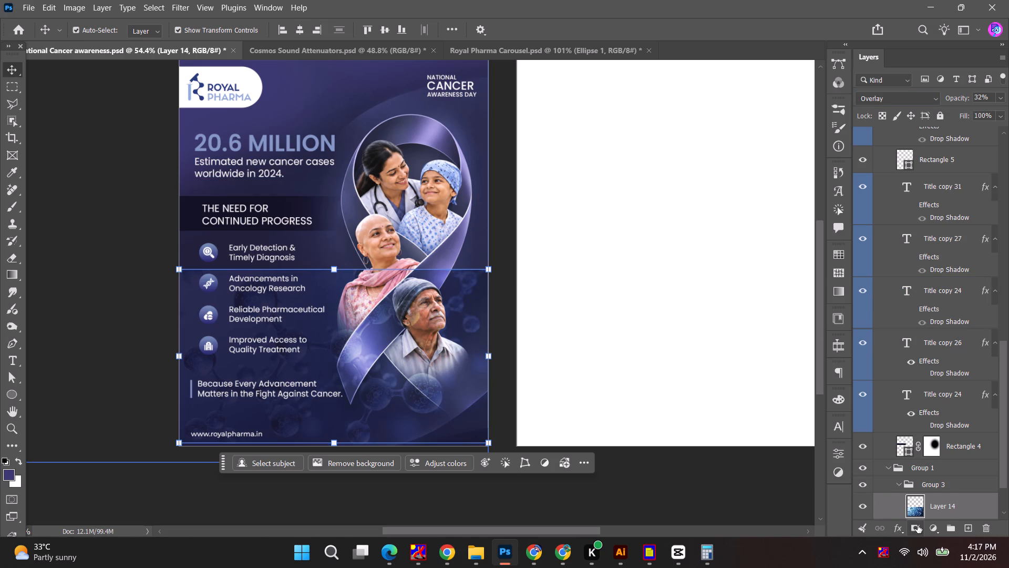
key(b)
drag(137, 239, 712, 240)
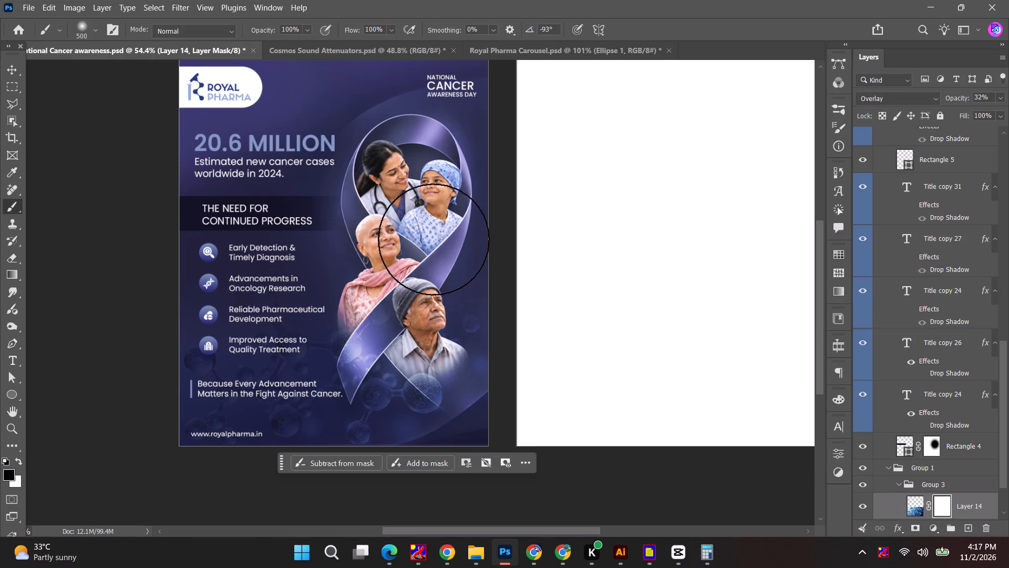
drag(458, 284, 621, 536)
drag(472, 411, 572, 471)
drag(478, 421, 515, 482)
drag(426, 388, 528, 477)
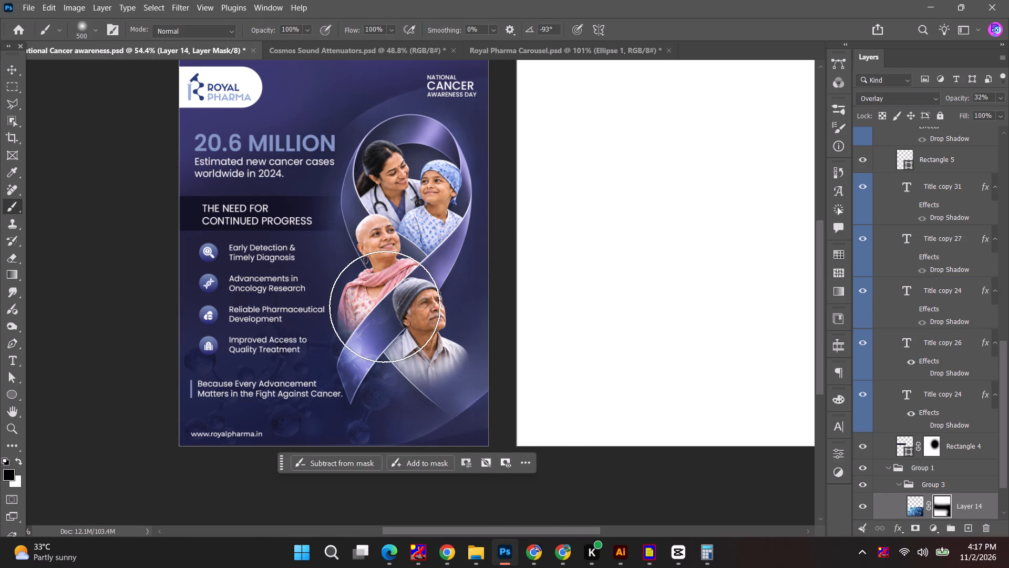
drag(425, 396, 661, 565)
click(385, 362)
drag(385, 362, 394, 353)
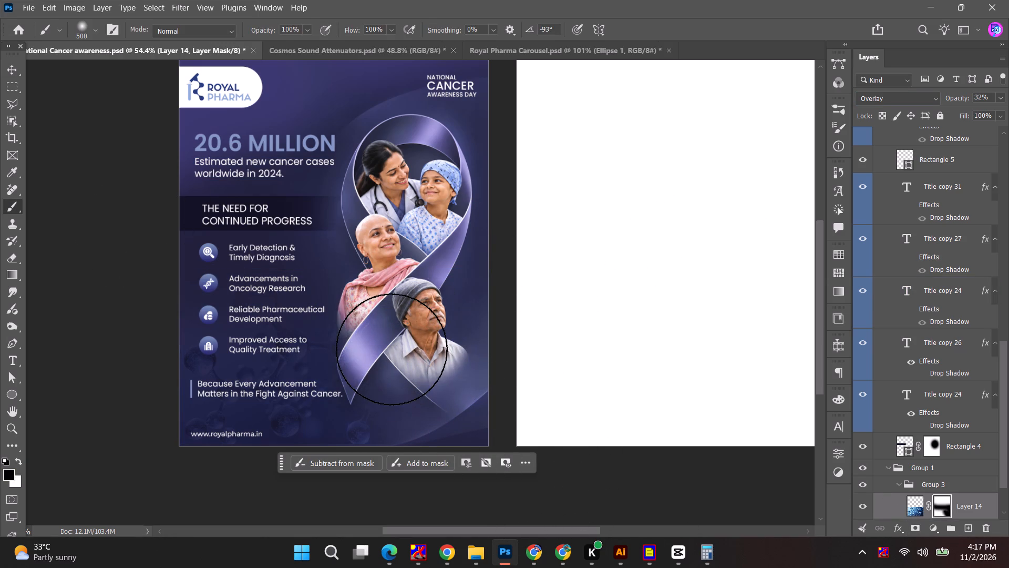
drag(389, 353, 450, 308)
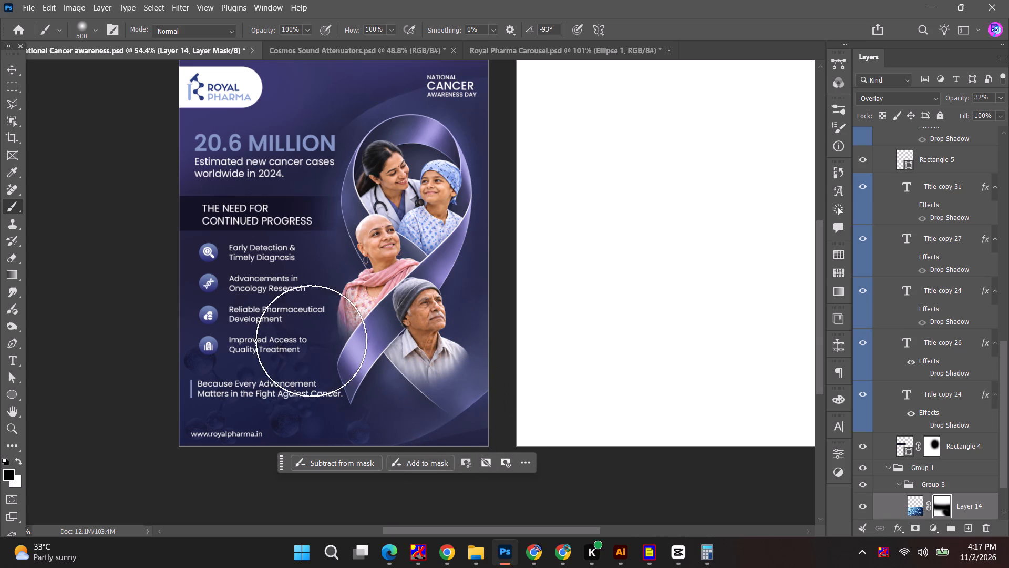
Reduce the opacity of the masked molecule layer along the slide's bottom to 12%.
click(1000, 99)
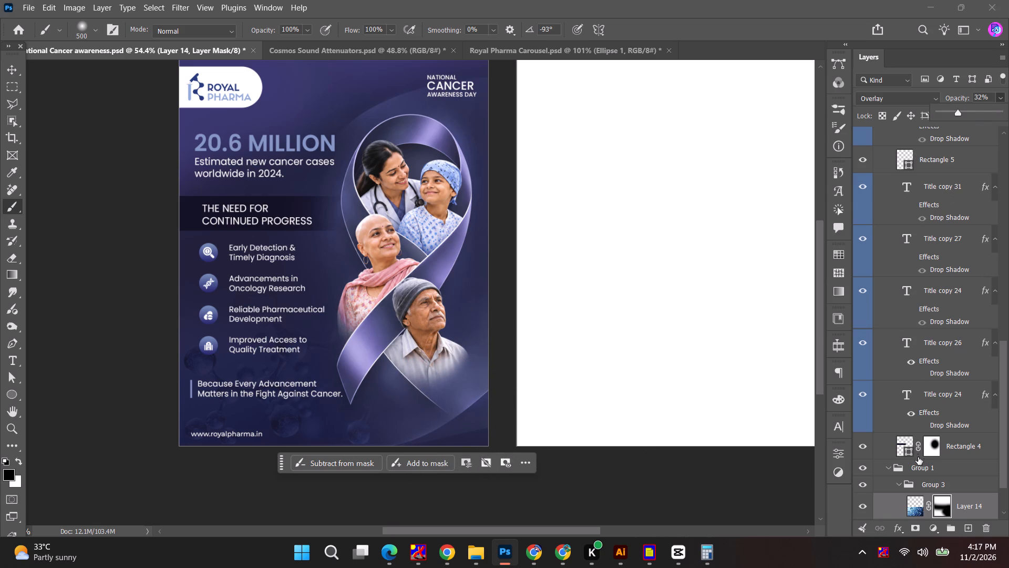
click(917, 505)
click(1004, 92)
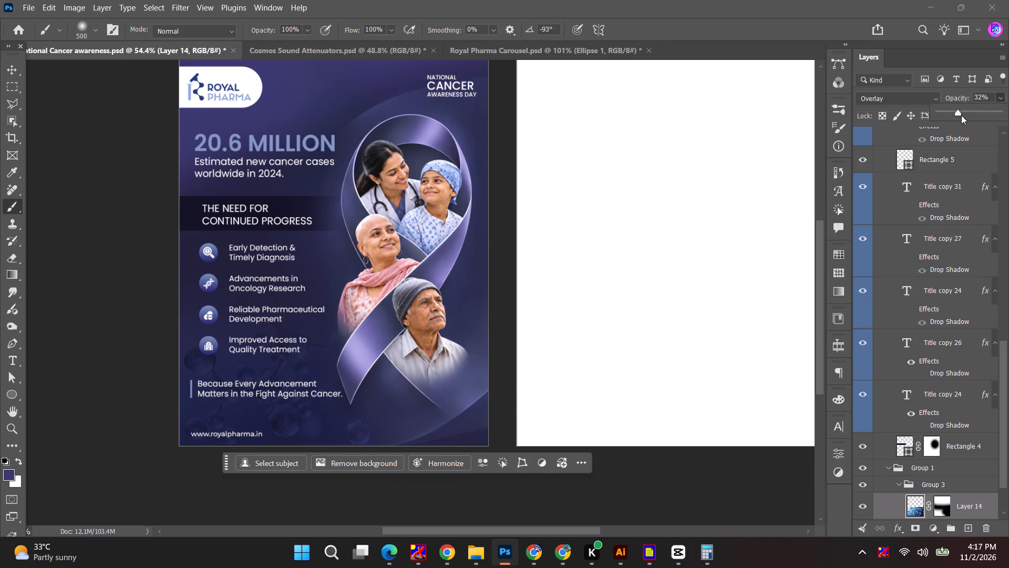
click(948, 111)
click(10, 71)
click(105, 188)
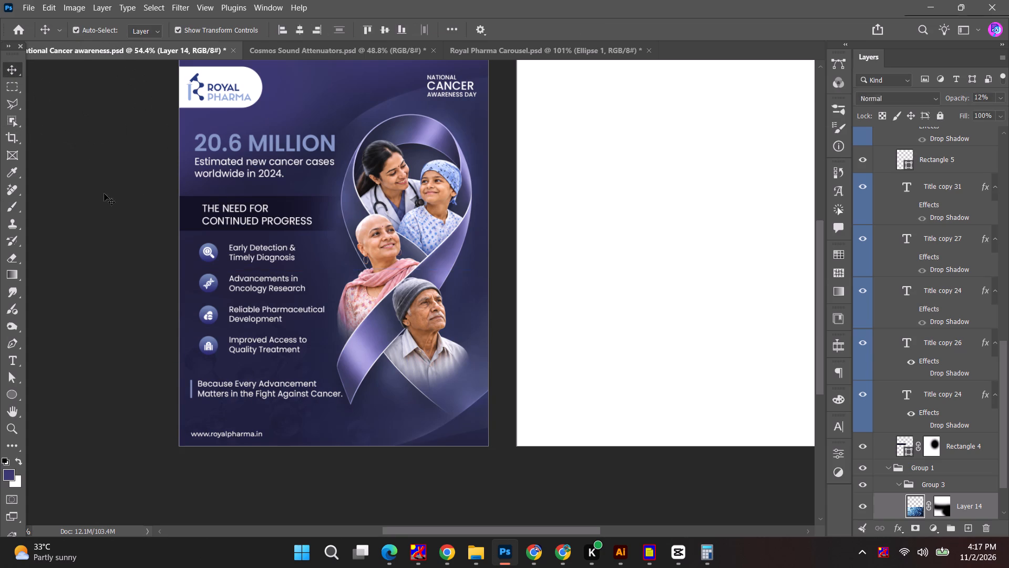
Switch to Pinterest in Chrome, open the "Download Molecular Structure Network" pin, and copy its hexagonal mesh image.
alt+scroll(126, 249, down, 5)
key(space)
drag(136, 324, 154, 371)
key(alt+Tab)
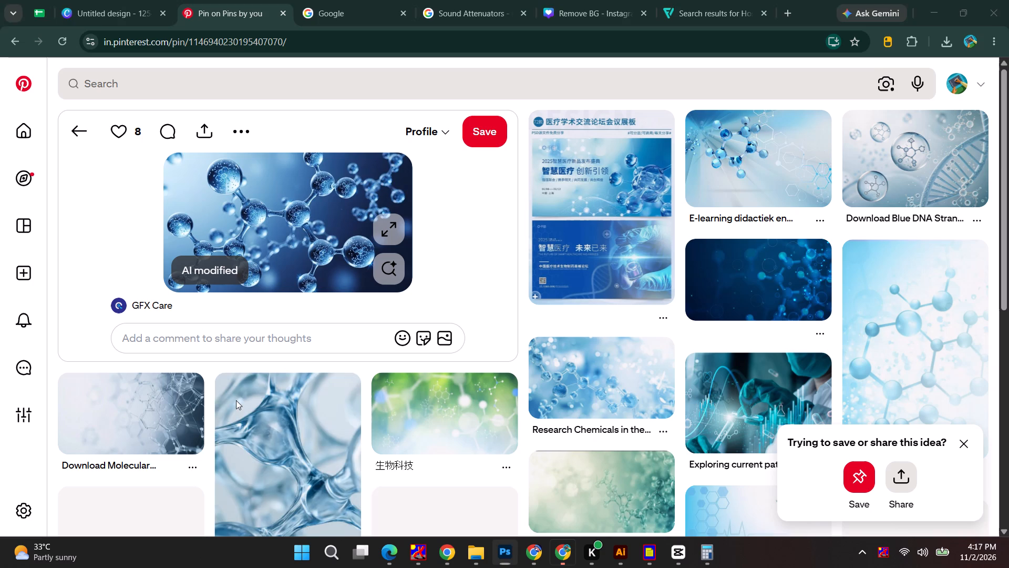
click(106, 431)
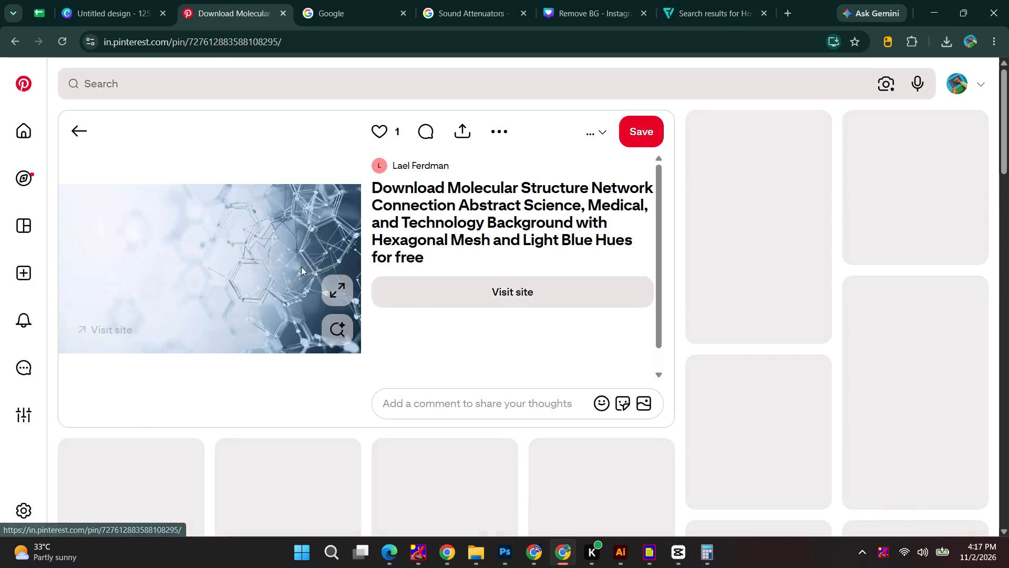
right_click(245, 228)
click(298, 286)
Paste the hexagonal mesh image into the Photoshop slide, place it over the artboard's upper-left area, and convert it to a smart object.
key(alt+Tab)
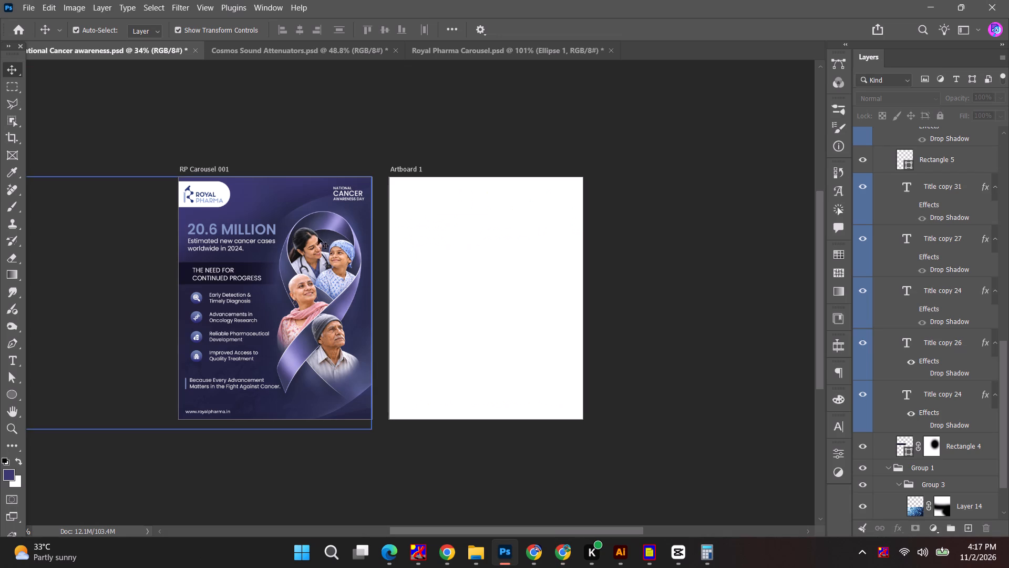
key(ctrl+v)
drag(393, 308, 293, 238)
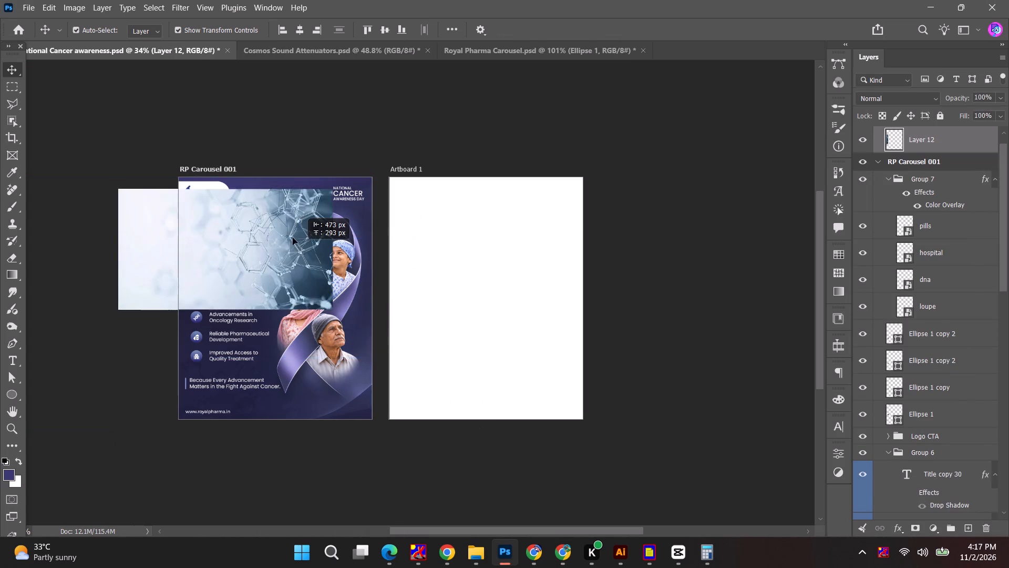
drag(293, 238, 312, 226)
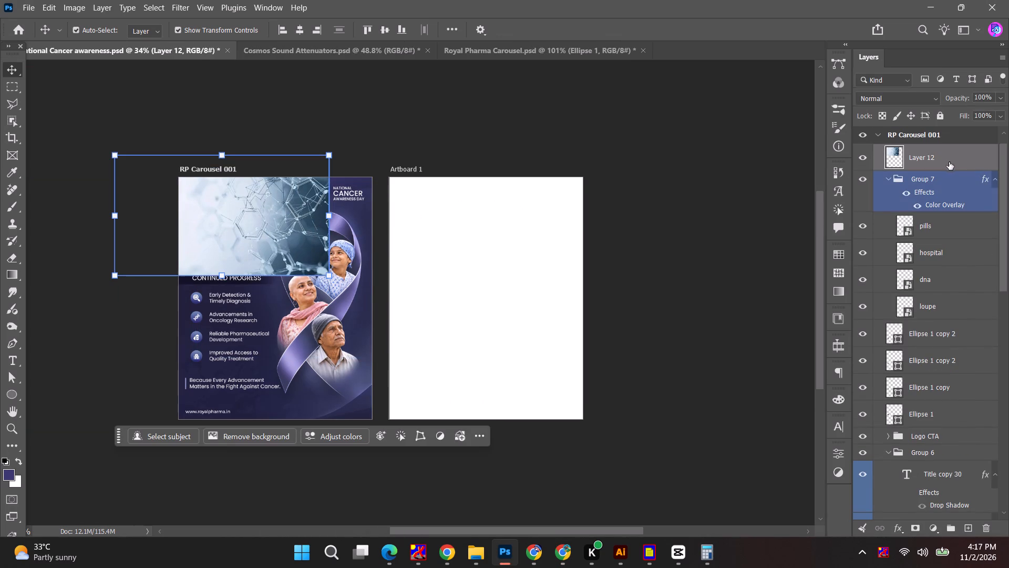
right_click(945, 159)
click(931, 449)
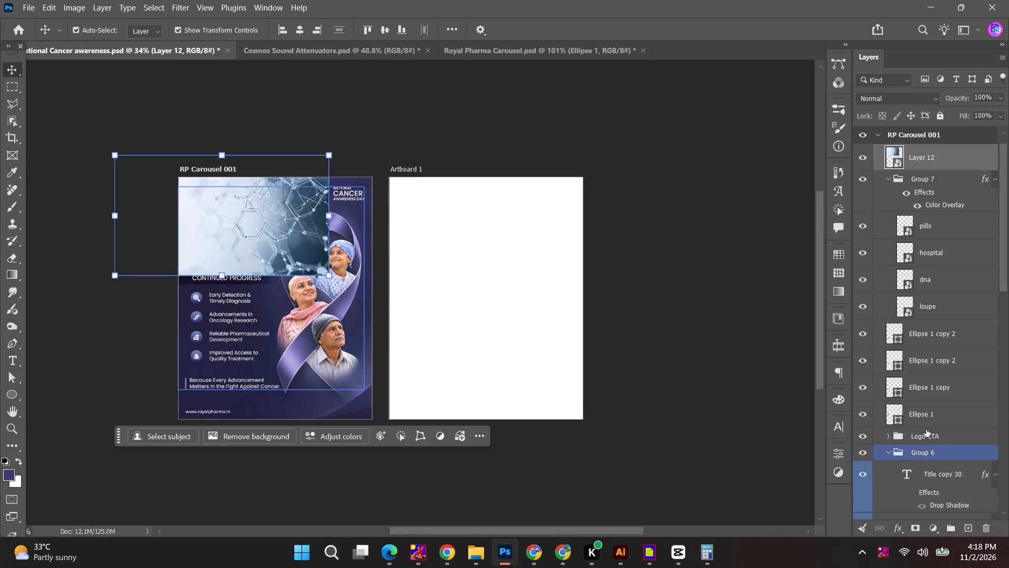
Set the hexagonal mesh layer to Divide blending and try reducing its opacity to 25%.
click(891, 99)
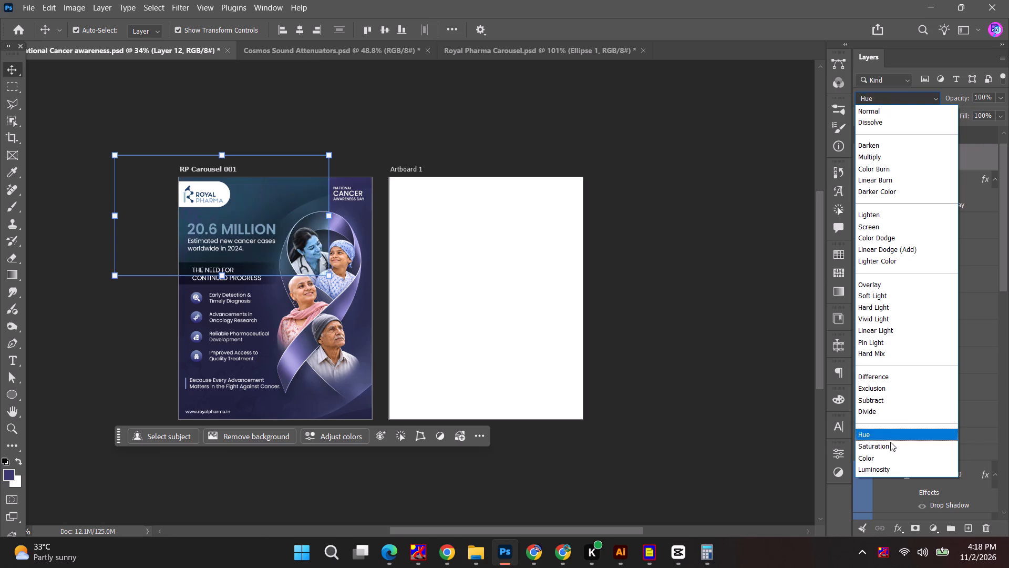
click(888, 411)
click(1001, 100)
click(954, 114)
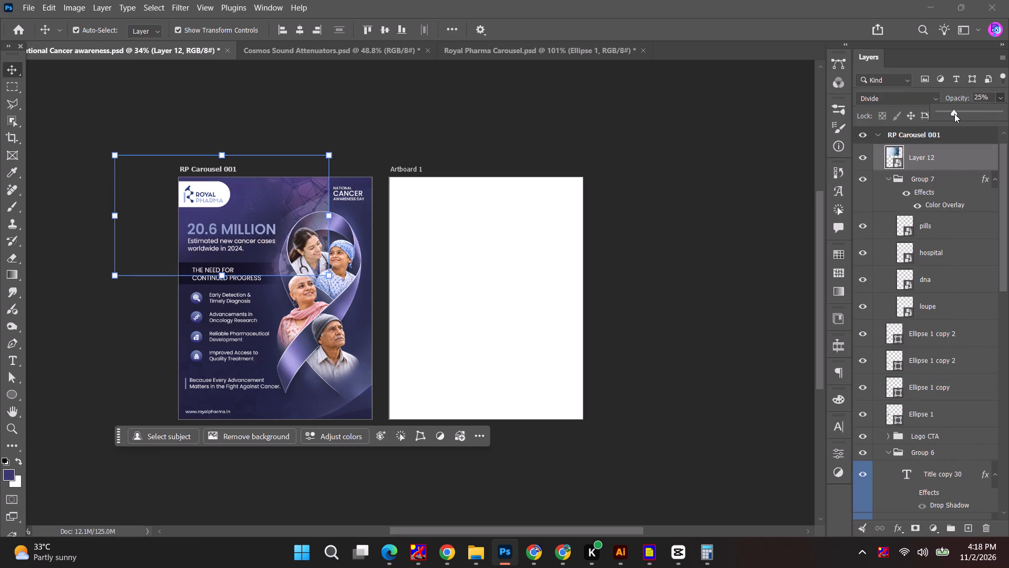
click(953, 114)
Delete Layer 12 from the RP Carousel 001 artboard.
key(BackSpace)
key(Escape)
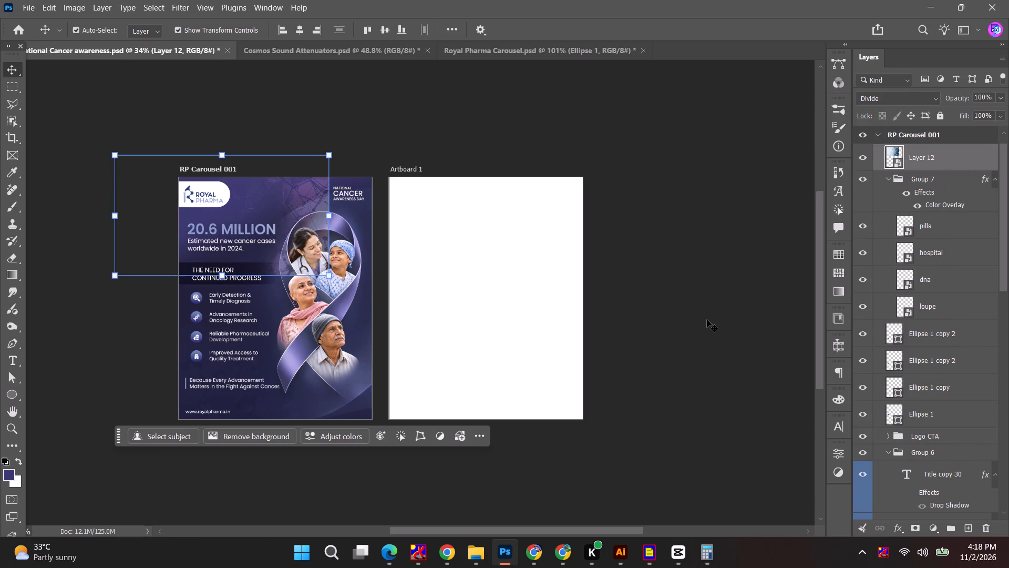
key(Delete)
click(245, 90)
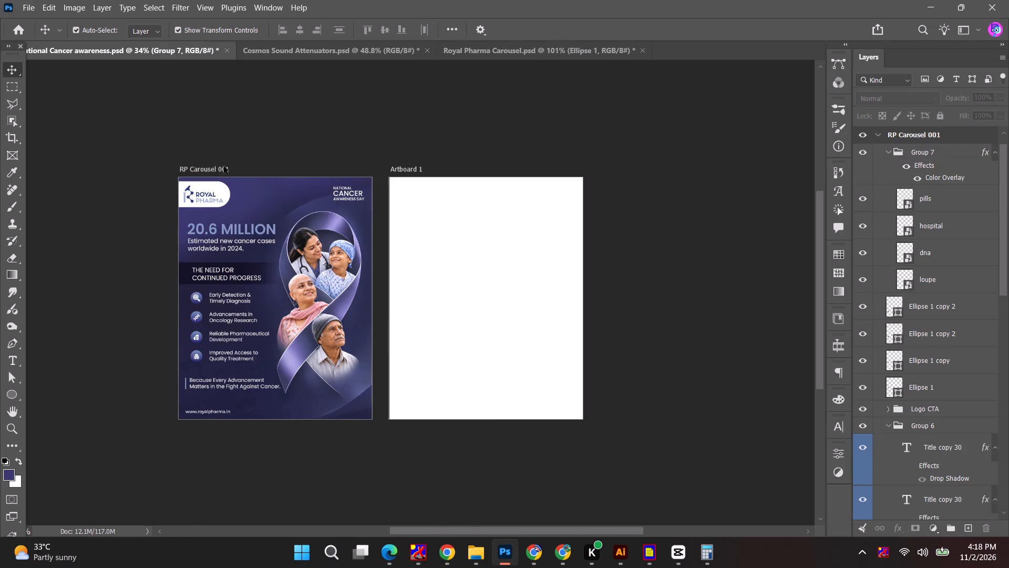
Move the "20.6 MILLION" headline and its "Estimated new cancer cases" line slightly down together and scale them to about 106%.
alt+scroll(219, 246, up, 10)
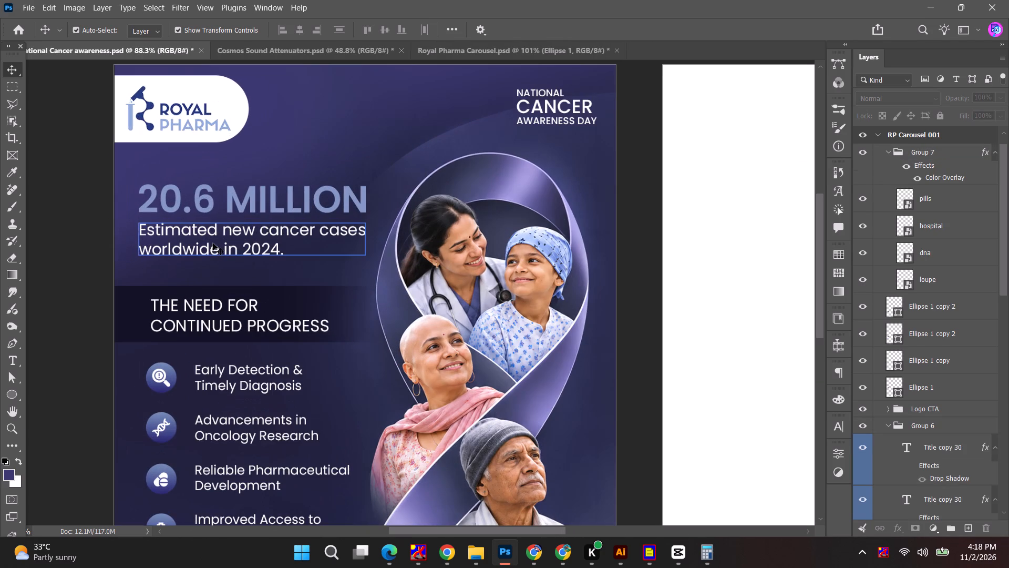
click(213, 243)
shift+click(215, 200)
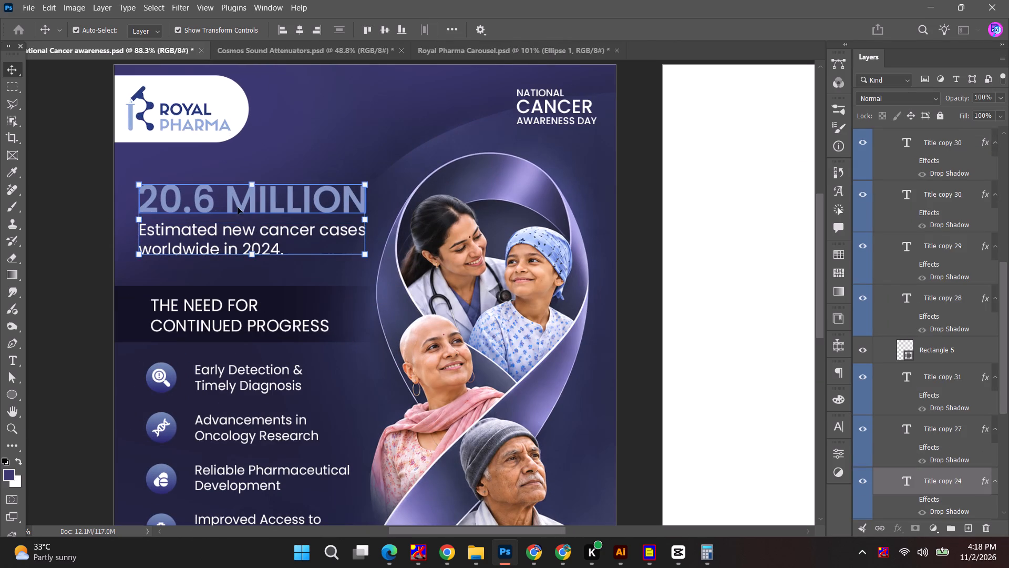
drag(268, 204, 266, 214)
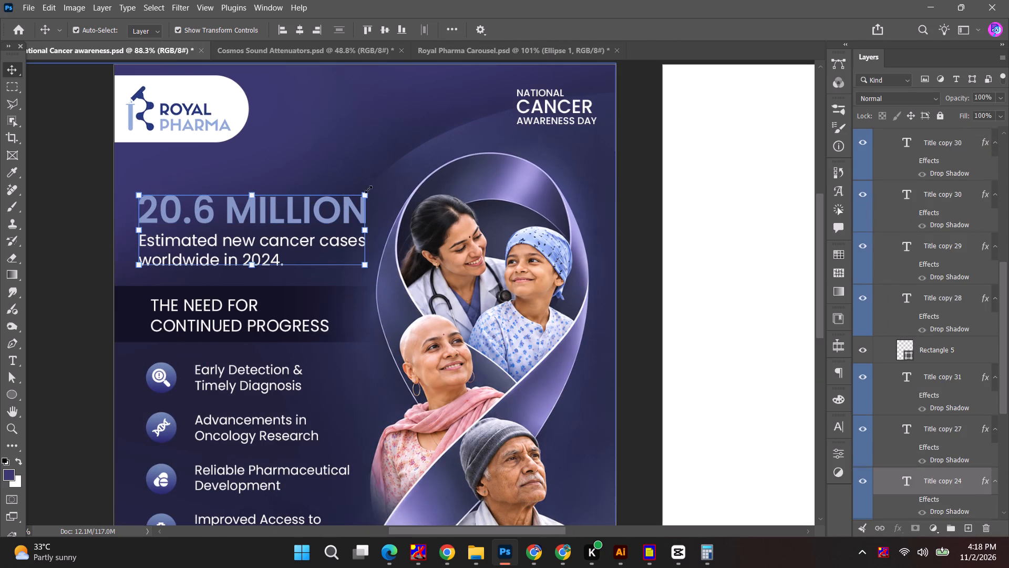
shift+drag(369, 191, 378, 177)
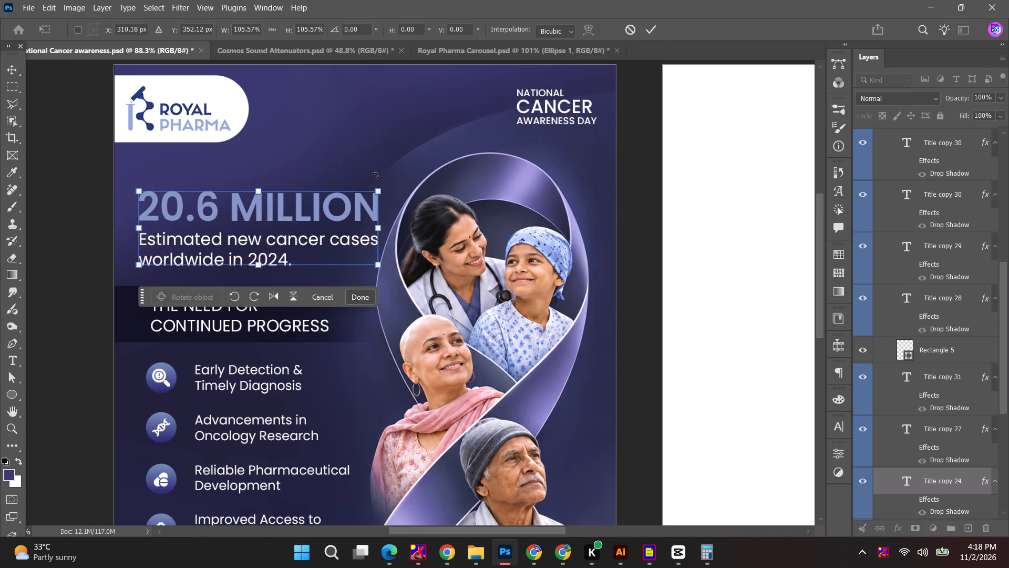
click(653, 25)
click(632, 189)
Save the National Cancer Awareness document.
alt+scroll(629, 226, down, 4)
key(space)
drag(614, 286, 596, 226)
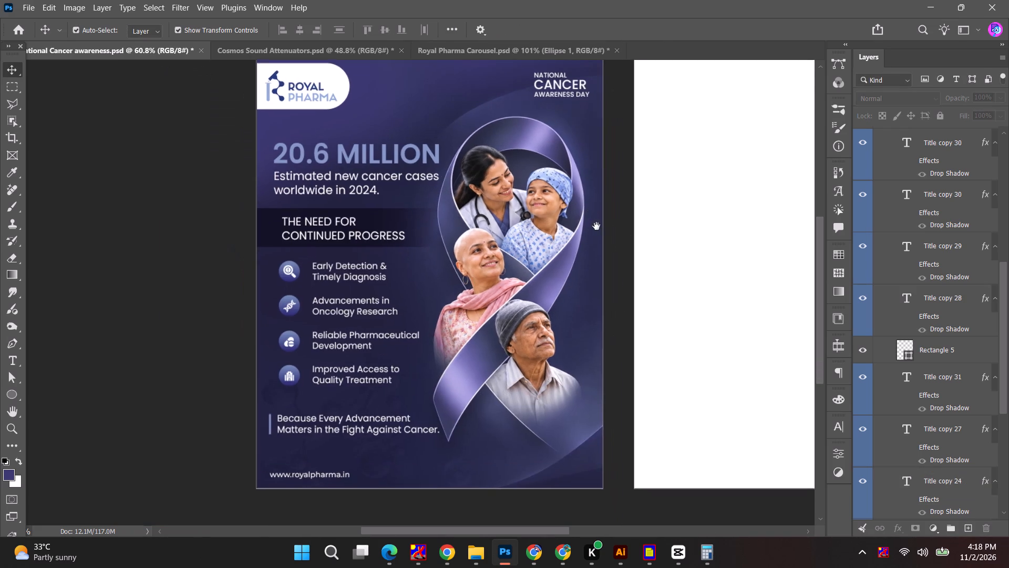
alt+scroll(559, 359, down, 7)
key(space)
key(space)
key(space)
key(space)
drag(557, 370, 455, 329)
click(739, 245)
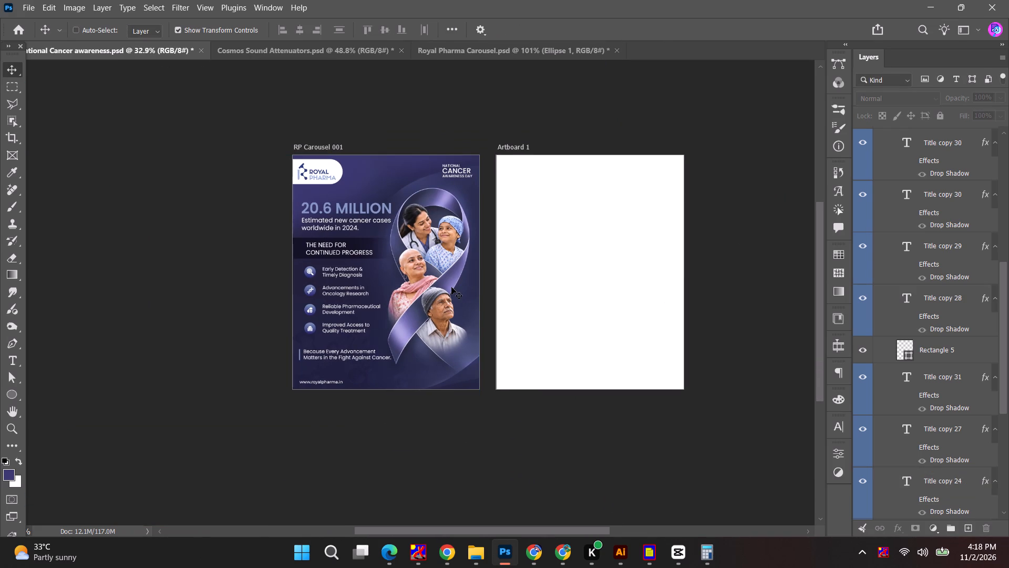
key(ctrl+s)
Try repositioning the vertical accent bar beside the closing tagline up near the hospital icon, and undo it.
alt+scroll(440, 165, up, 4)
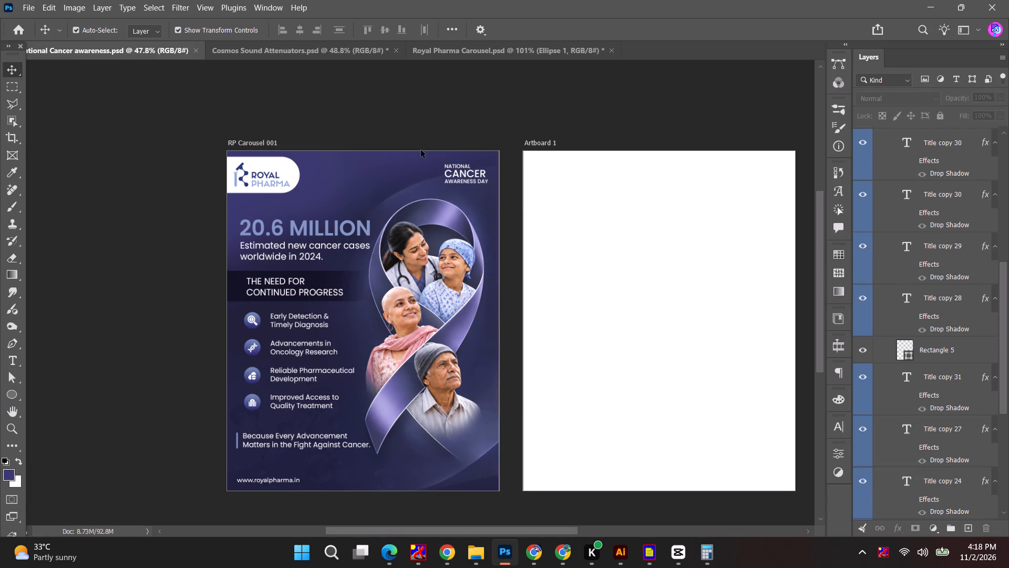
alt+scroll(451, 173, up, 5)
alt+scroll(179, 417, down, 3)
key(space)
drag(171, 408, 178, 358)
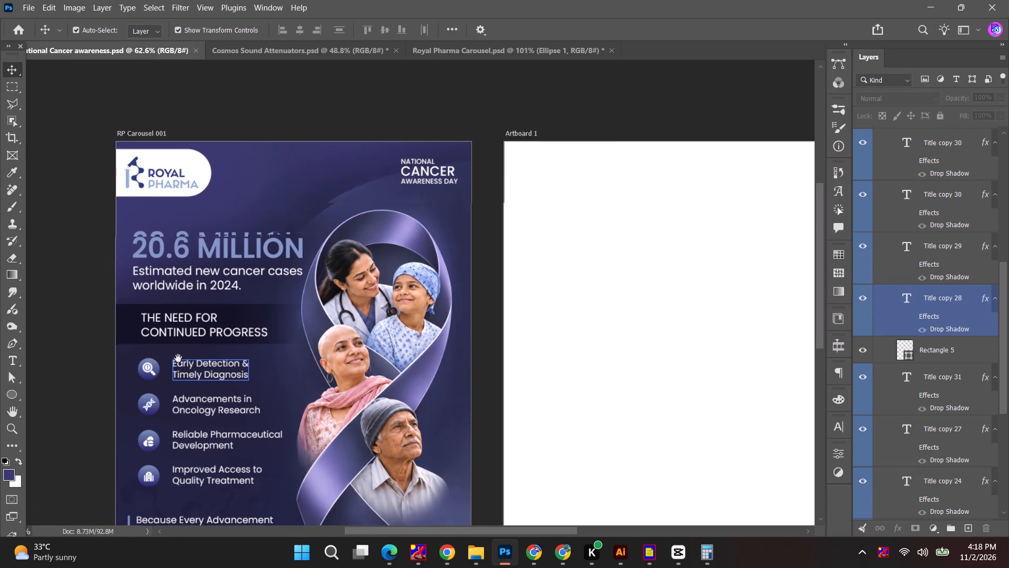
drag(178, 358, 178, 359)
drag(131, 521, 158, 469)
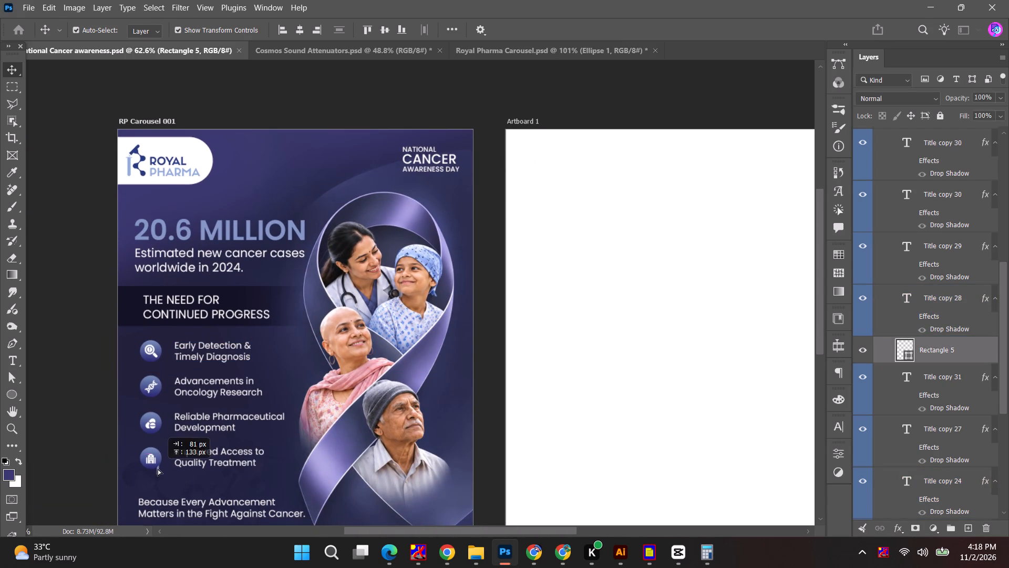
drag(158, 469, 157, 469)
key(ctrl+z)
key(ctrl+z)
Duplicate the vertical accent bar beside the tagline and place the copy below "Quality Treatment", in line with that text's left edge.
key(space)
drag(133, 461, 181, 299)
alt+scroll(172, 334, up, 16)
alt+drag(196, 351, 346, 255)
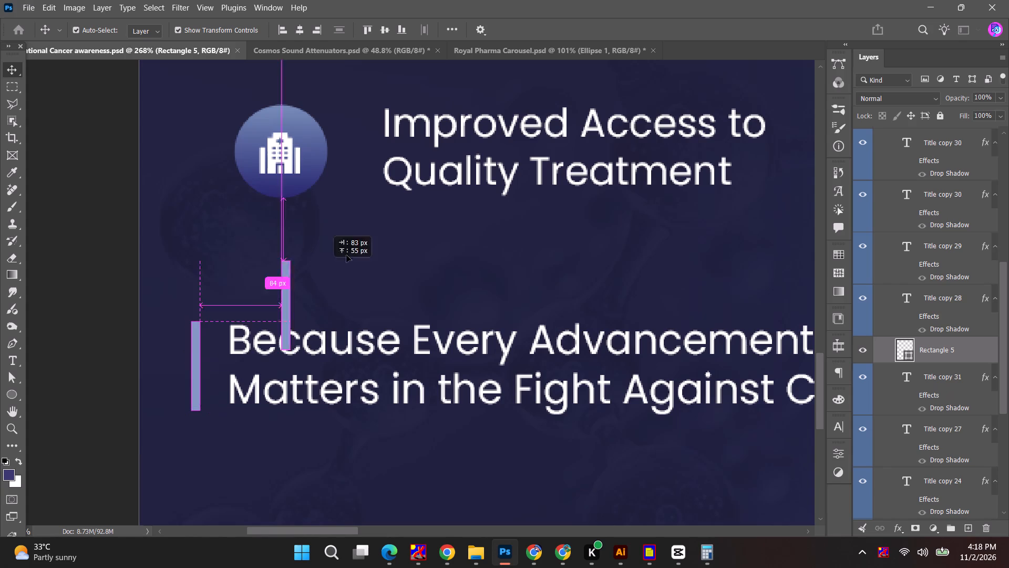
alt+drag(346, 255, 387, 242)
key(space)
drag(369, 248, 298, 321)
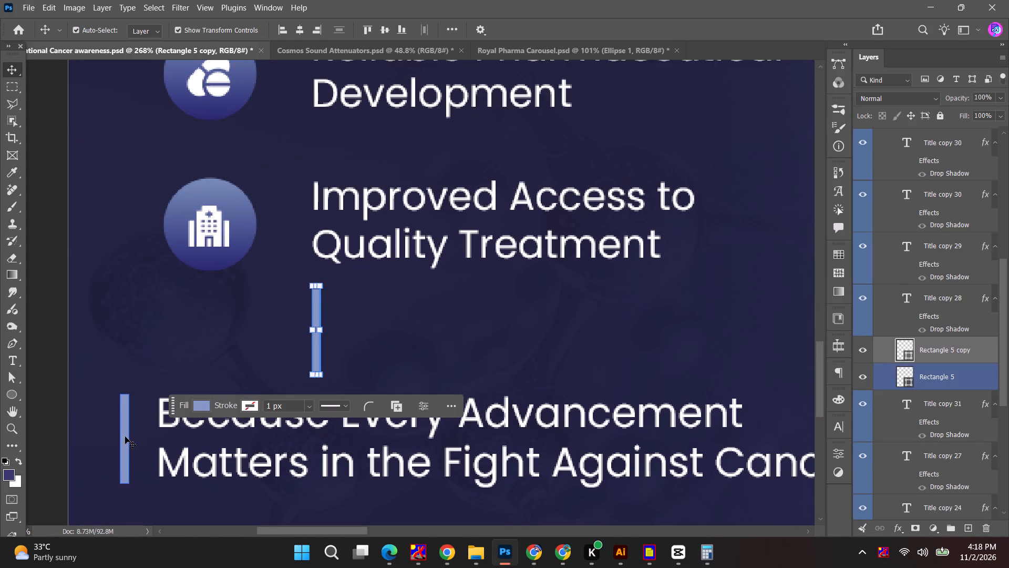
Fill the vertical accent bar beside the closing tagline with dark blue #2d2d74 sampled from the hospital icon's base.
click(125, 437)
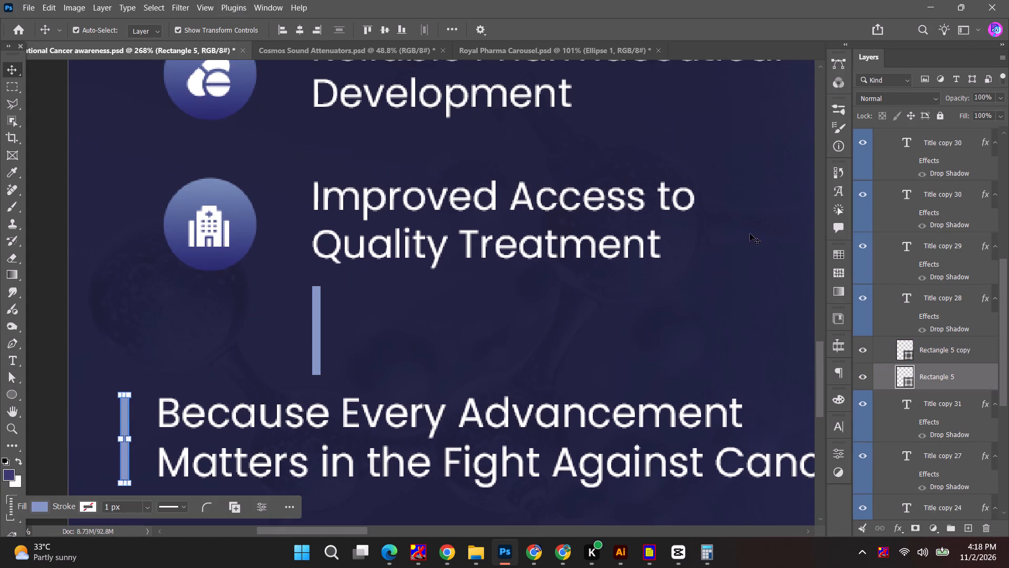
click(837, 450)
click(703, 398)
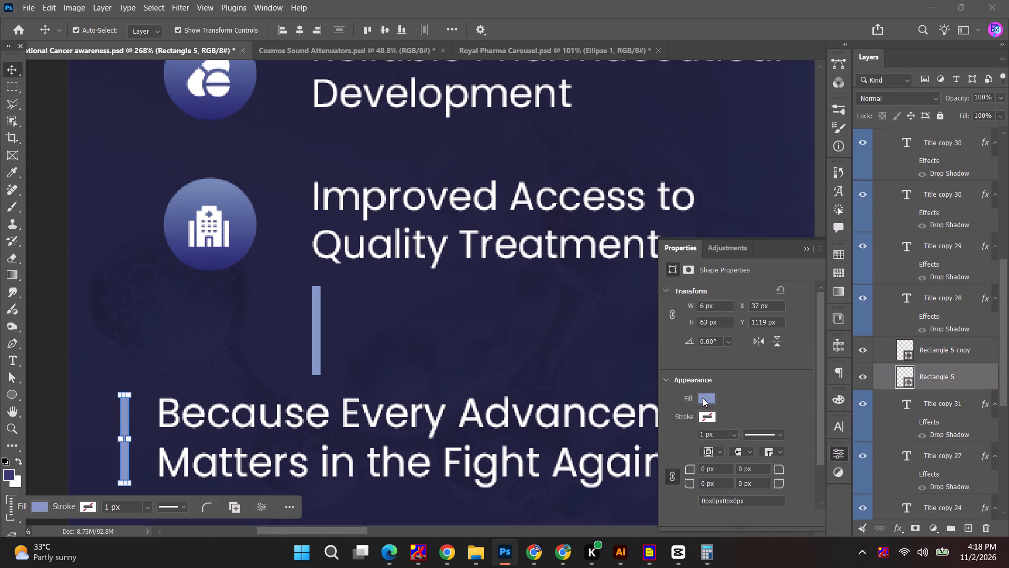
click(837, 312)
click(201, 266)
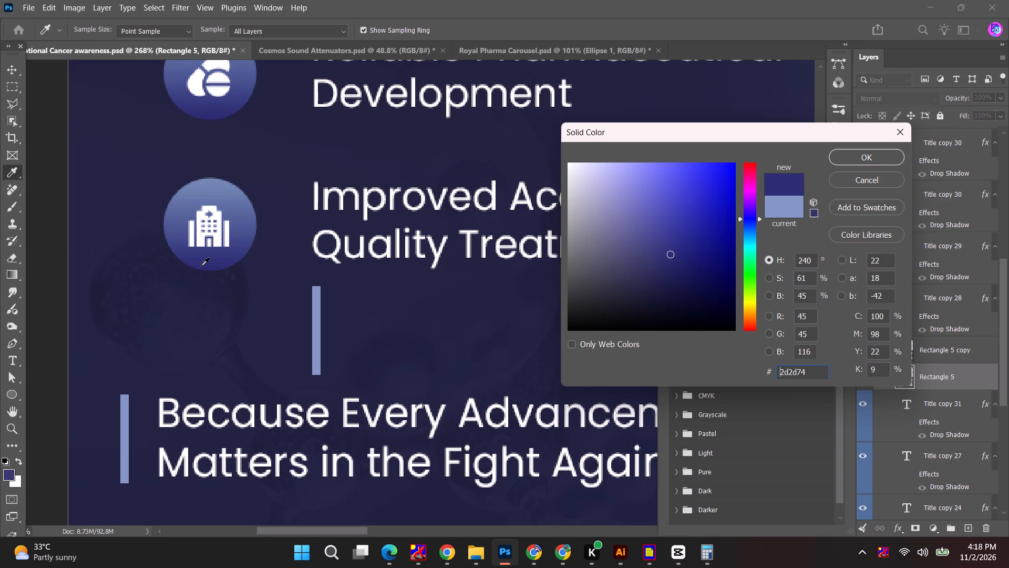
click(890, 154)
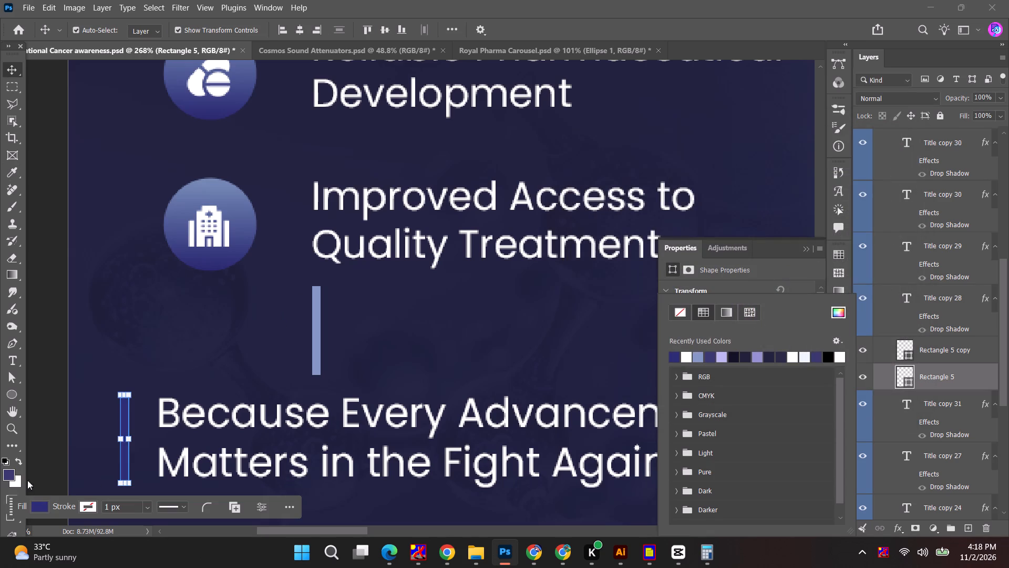
Recolour the tagline's accent bar with the light blue from the top of the hospital icon, adjusted to a brighter shade.
click(839, 315)
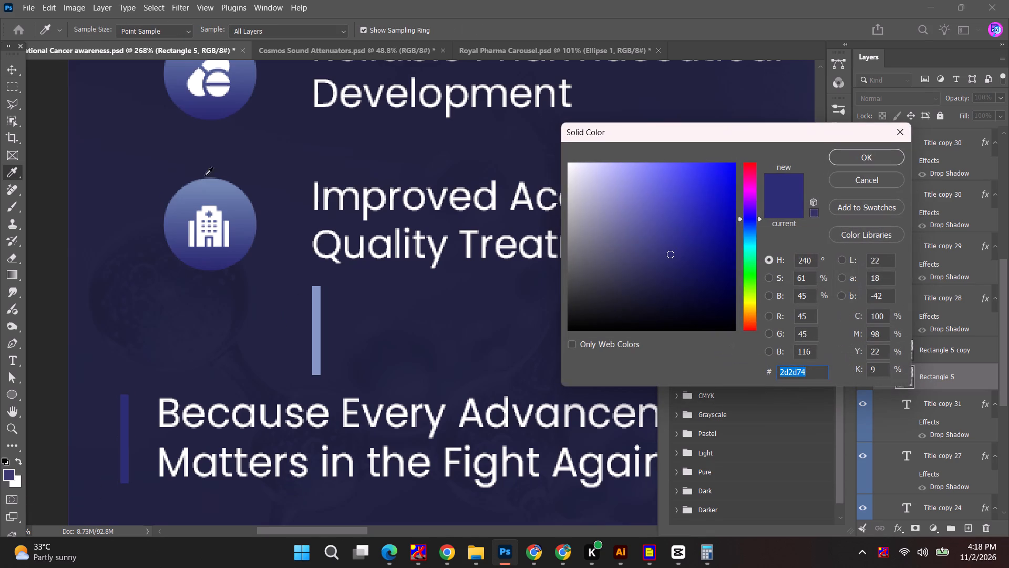
click(220, 190)
click(878, 158)
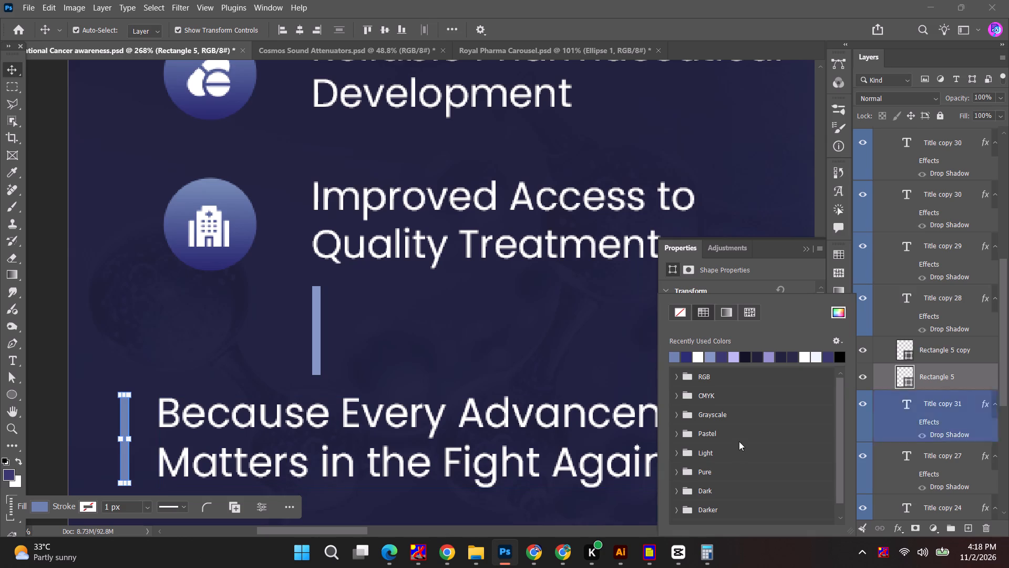
click(836, 309)
click(627, 197)
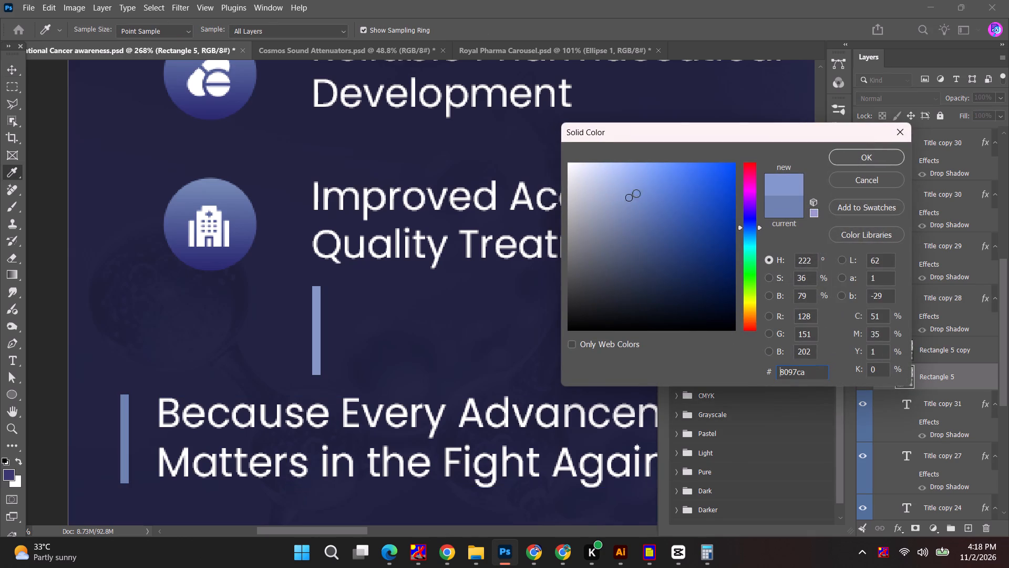
click(641, 188)
click(893, 157)
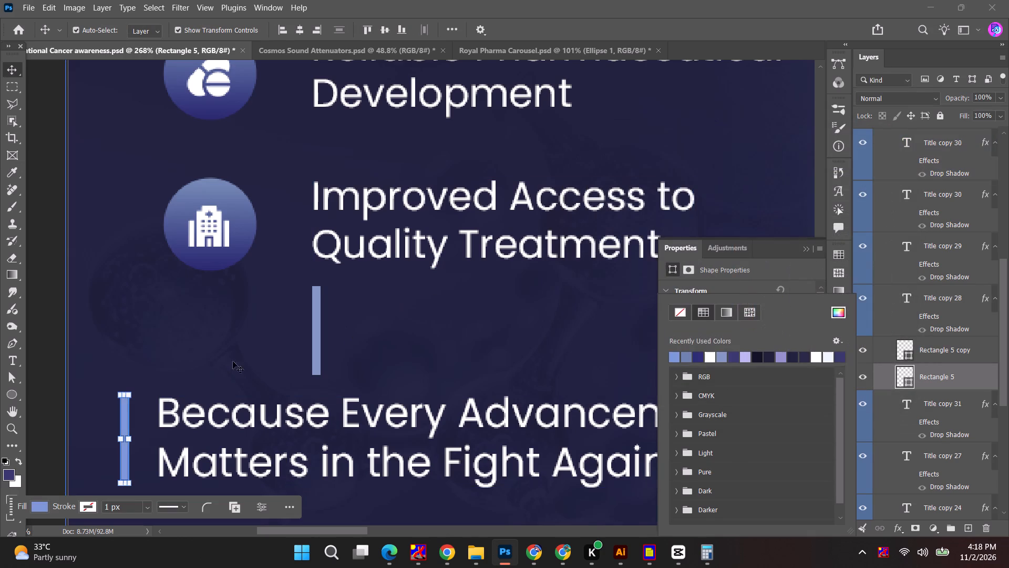
click(46, 299)
Move the duplicate accent bar up beside the "NATIONAL CANCER AWARENESS DAY" heading, just before its left edge.
alt+scroll(50, 310, down, 6)
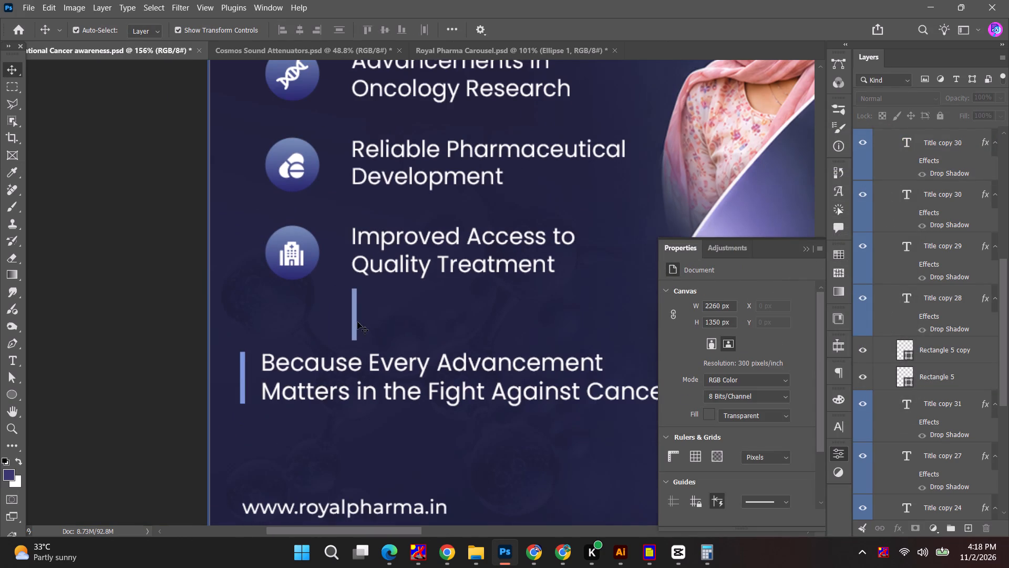
drag(356, 322, 587, 165)
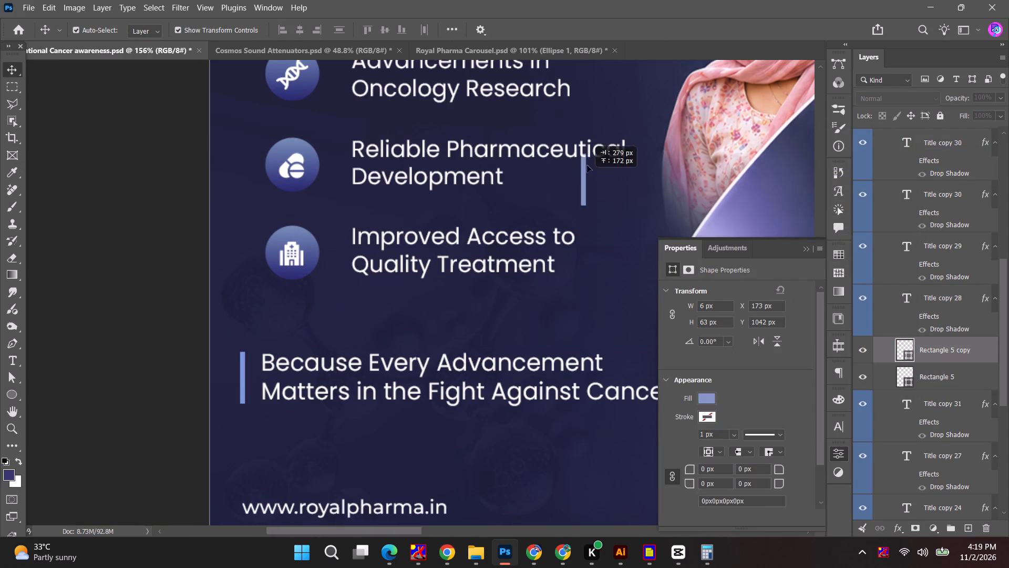
drag(587, 165, 667, 105)
key(space)
key(space)
key(space)
key(space)
key(space)
key(space)
key(space)
key(space)
key(space)
key(space)
drag(574, 131, 137, 567)
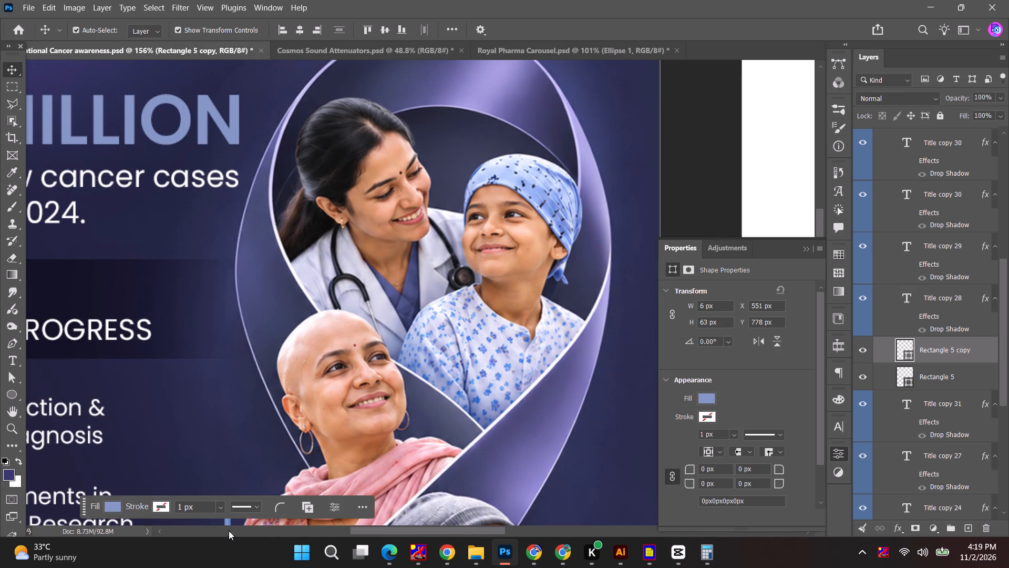
drag(228, 521, 605, 76)
key(space)
drag(583, 119, 587, 201)
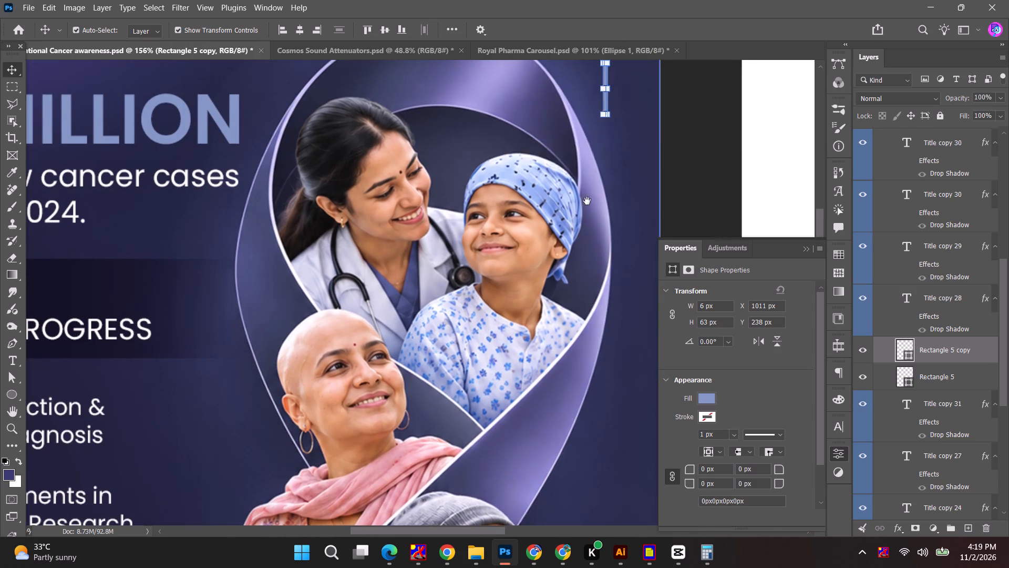
drag(587, 201, 569, 544)
alt+scroll(582, 444, up, 5)
key(space)
drag(584, 427, 537, 231)
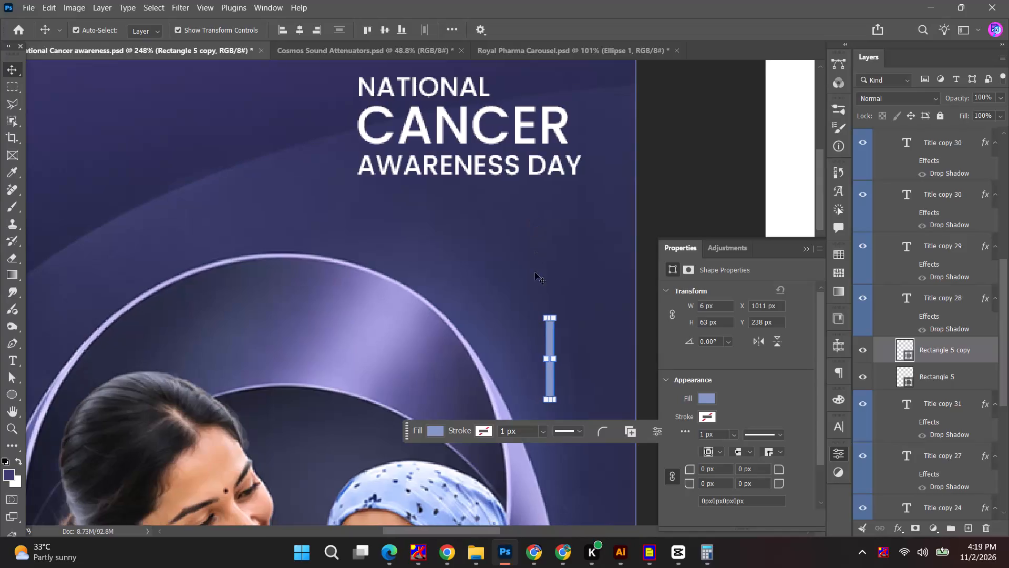
drag(548, 341, 328, 98)
Stretch the heading's accent bar downward to 79 px high so it spans all three heading lines.
drag(331, 160, 331, 173)
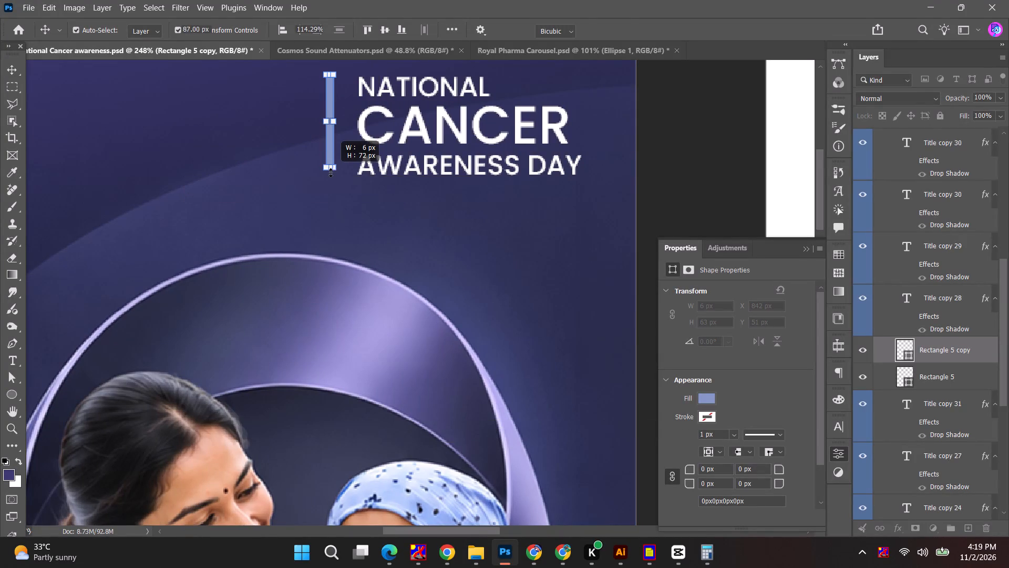
drag(331, 173, 334, 181)
click(644, 34)
click(729, 133)
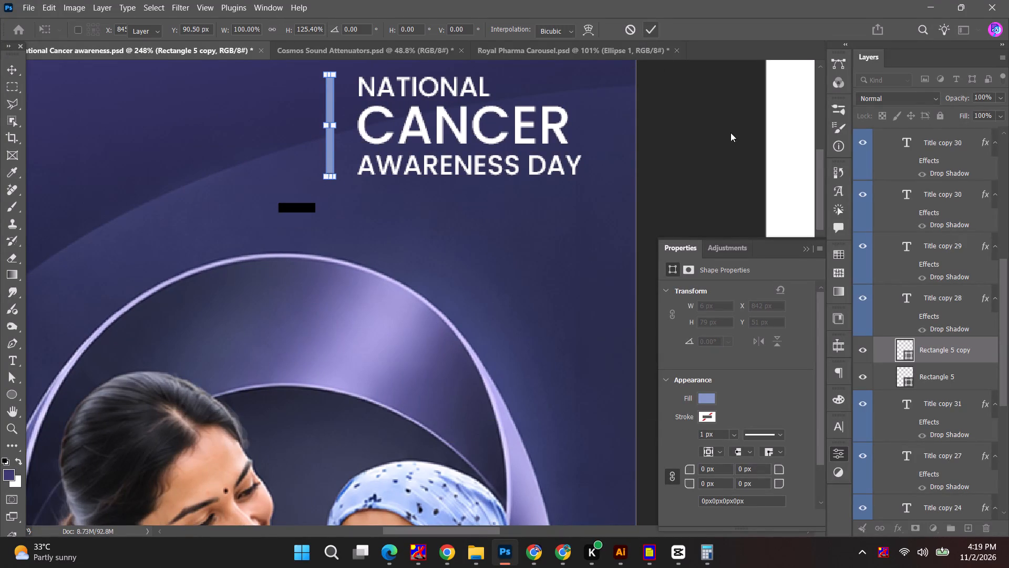
Examine the heading with its accent bar up close and within the whole slide layout.
key(space)
drag(442, 123, 403, 262)
alt+scroll(287, 268, up, 3)
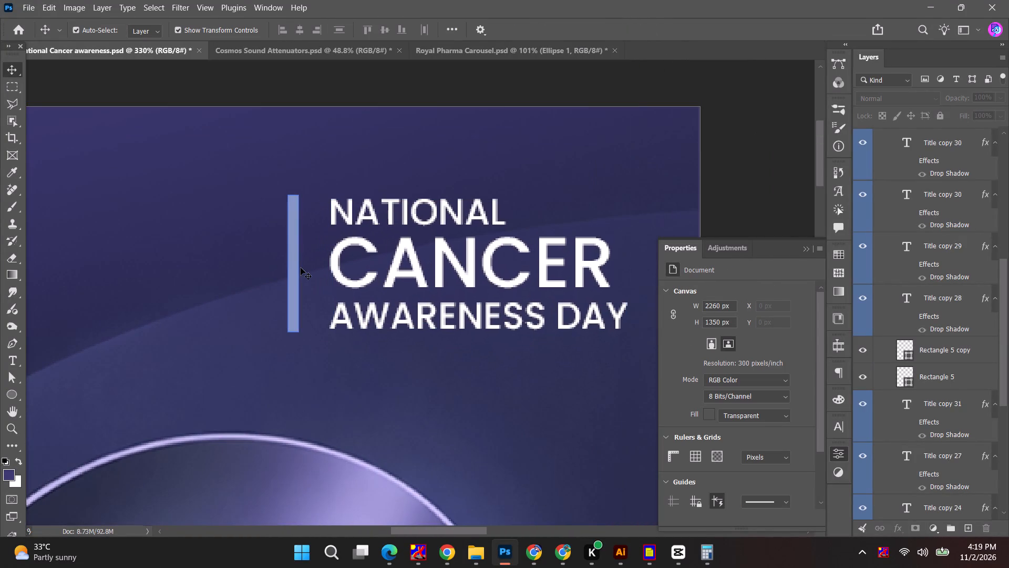
shift+click(301, 268)
shift+click(295, 267)
key(Escape)
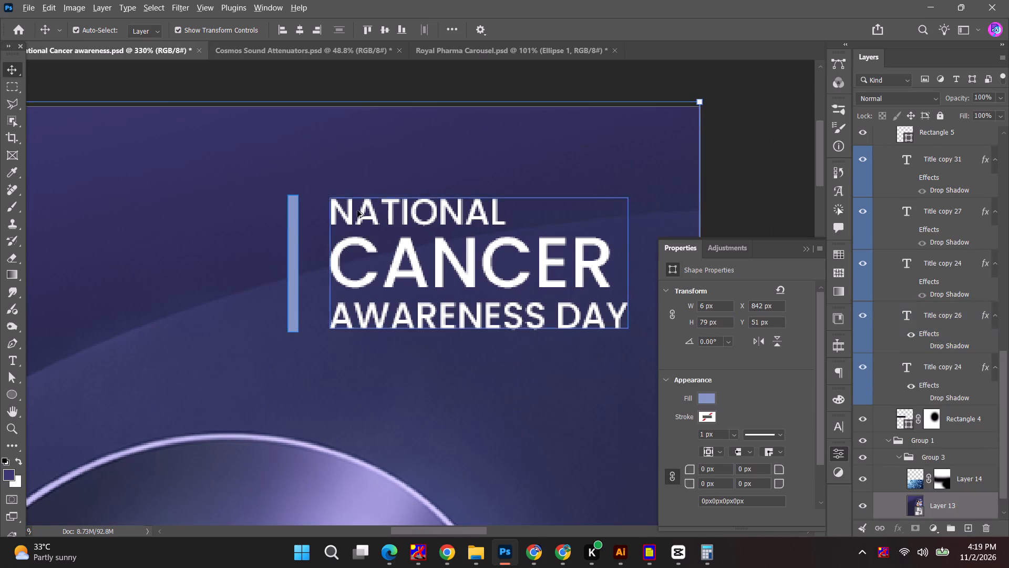
alt+scroll(357, 210, down, 9)
click(532, 85)
alt+scroll(514, 217, down, 11)
key(space)
key(space)
drag(524, 239, 513, 237)
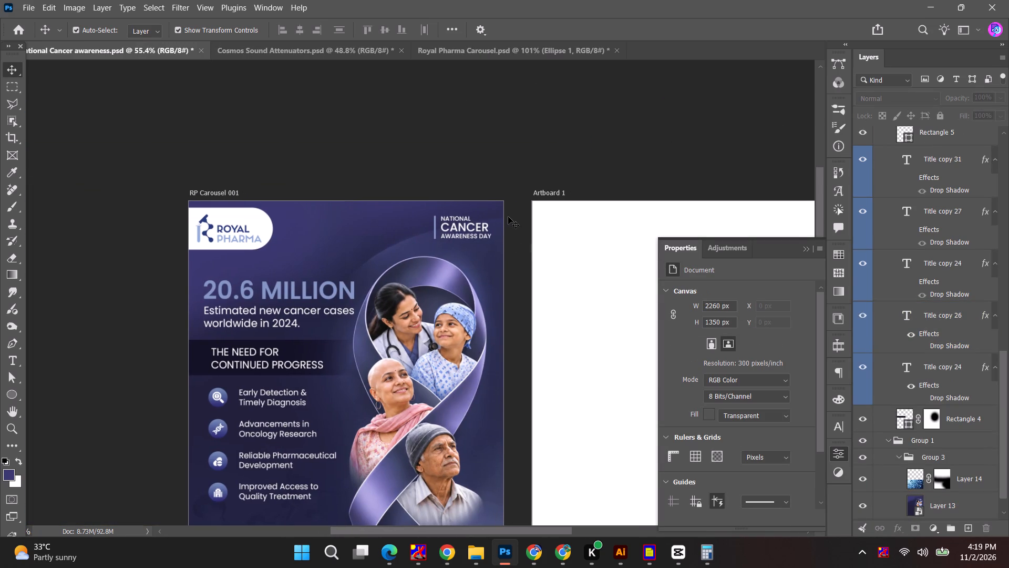
click(496, 181)
alt+scroll(497, 216, down, 5)
key(space)
key(space)
drag(481, 332, 457, 270)
Move the "NATIONAL CANCER AWARENESS DAY" heading and its accent bar up together by about 22 px.
alt+scroll(456, 170, up, 12)
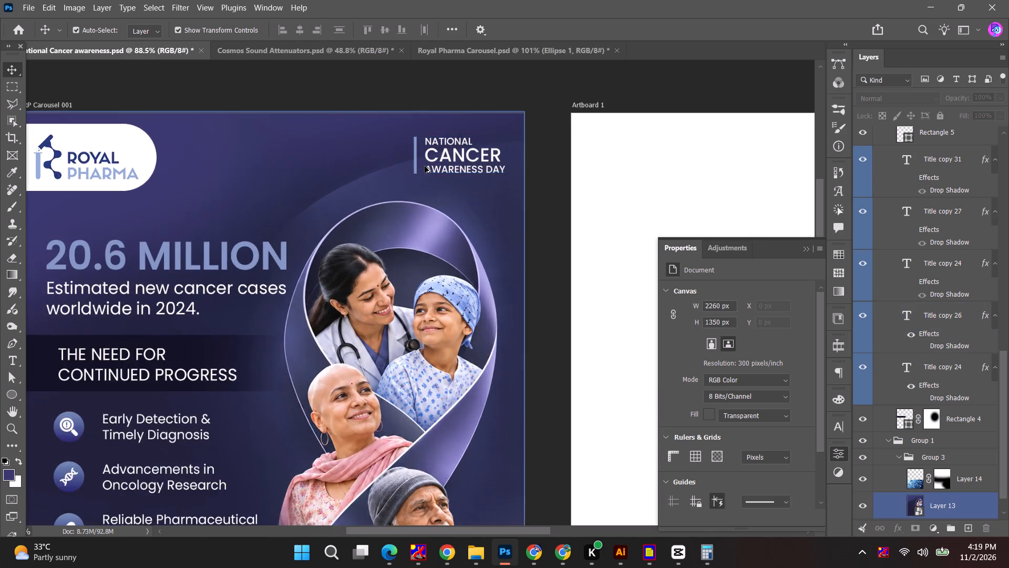
alt+scroll(425, 166, up, 2)
click(473, 168)
alt+scroll(417, 157, up, 4)
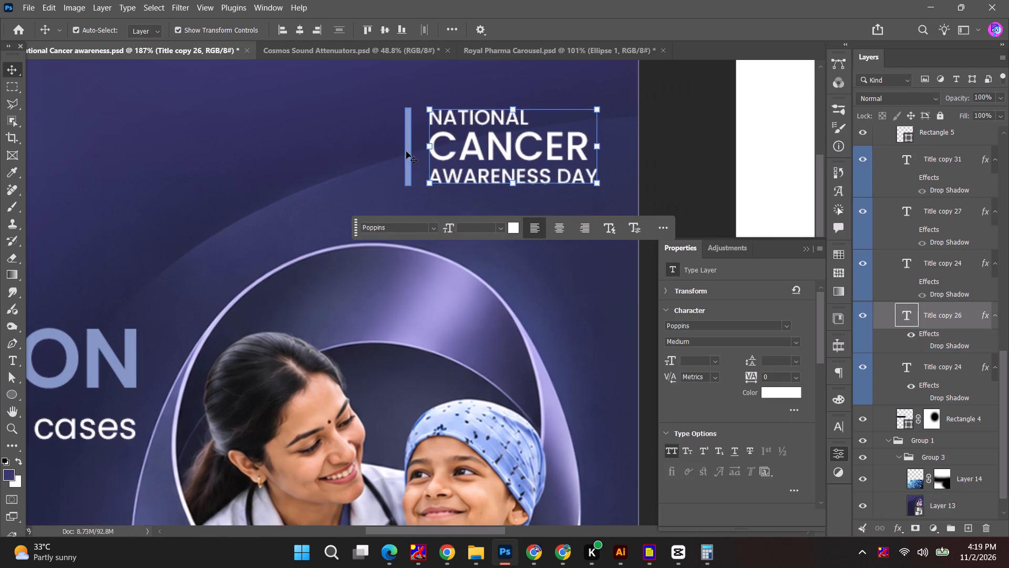
shift+click(407, 152)
drag(510, 150, 511, 129)
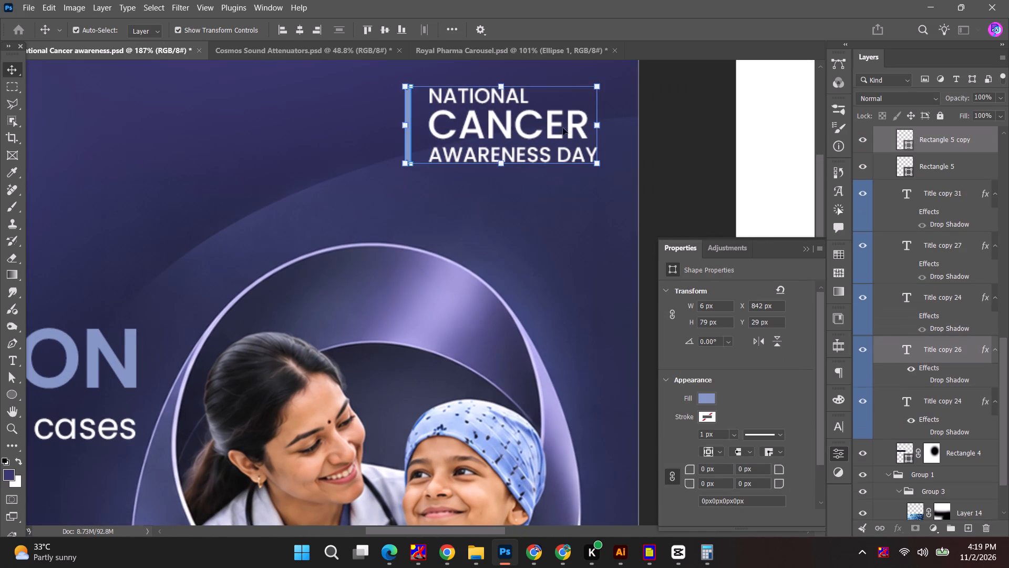
click(682, 124)
Duplicate the heading text directly below the original and replace the copy's text with "7th NOV".
alt+drag(539, 136, 542, 225)
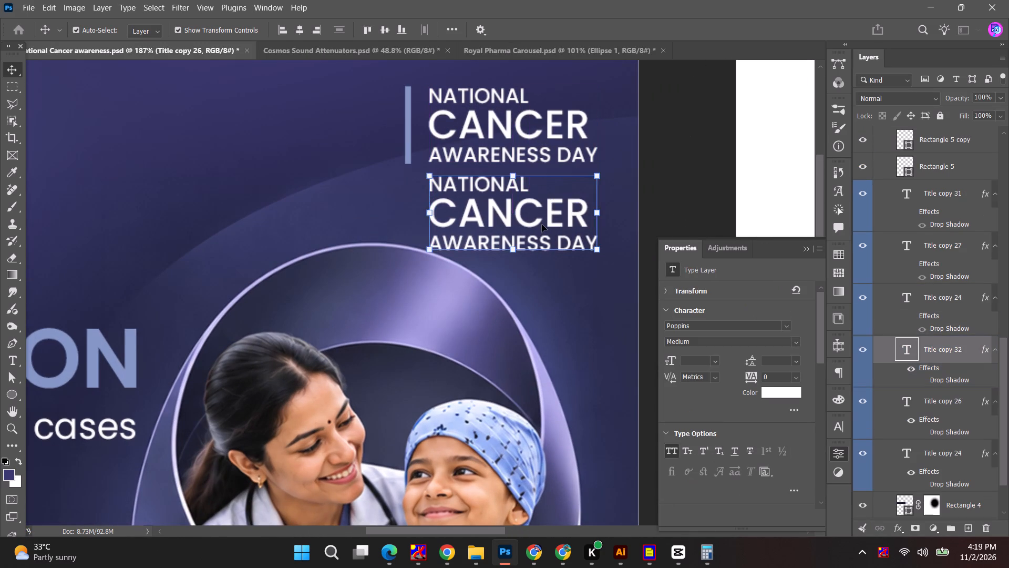
double_click(542, 225)
key(7)
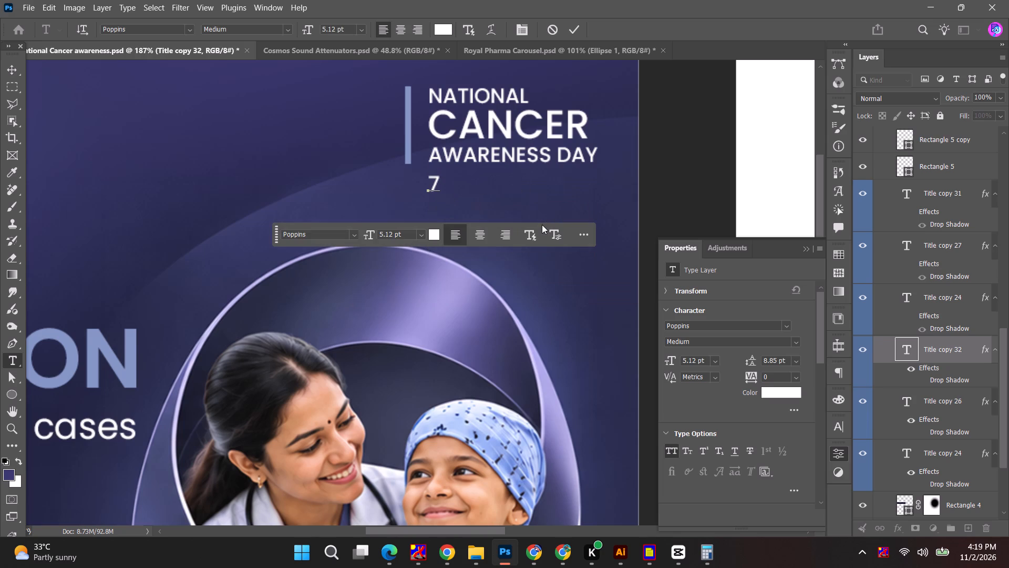
text(th)
key(space)
key(shift+b)
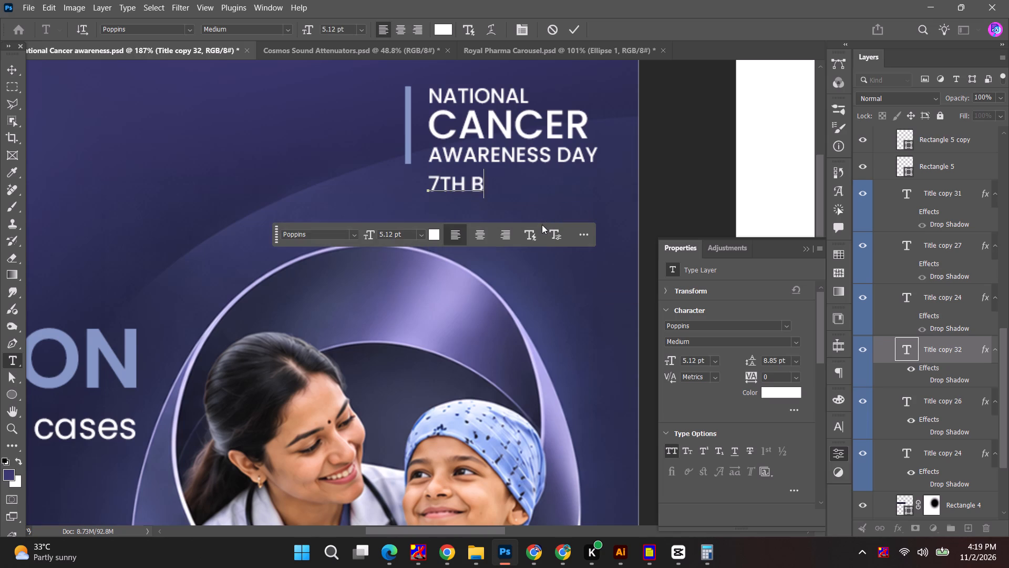
key(shift+BackSpace)
text(NO)
key(shift+v)
Turn off All Caps for the whole "7th NOV" date text.
key(ctrl+a)
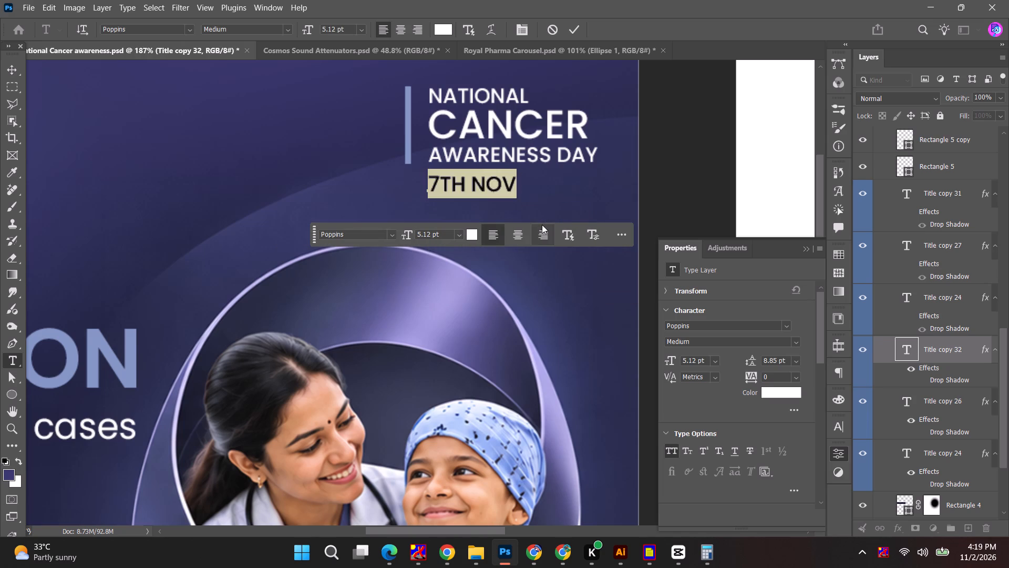
click(677, 452)
click(676, 451)
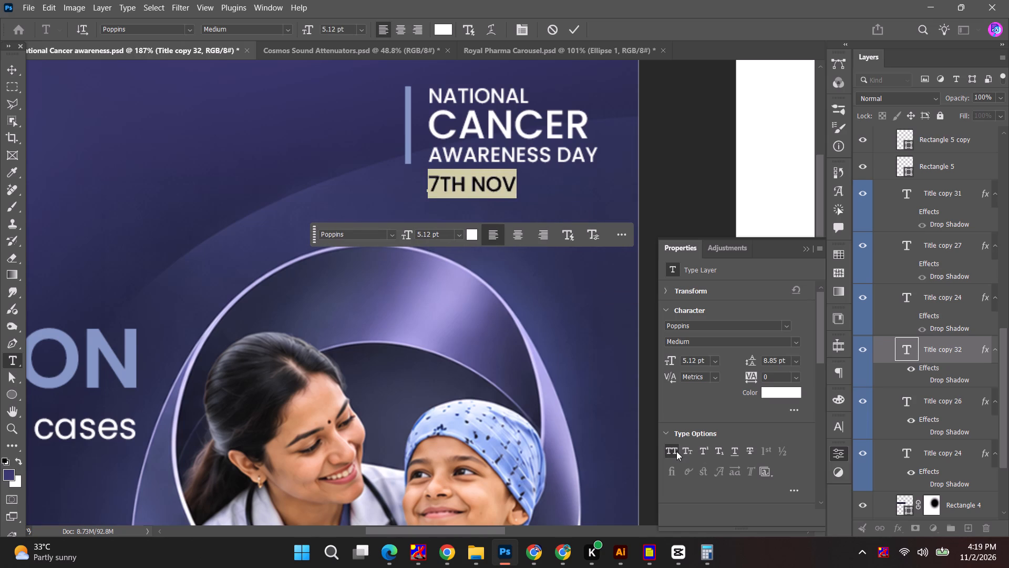
click(676, 451)
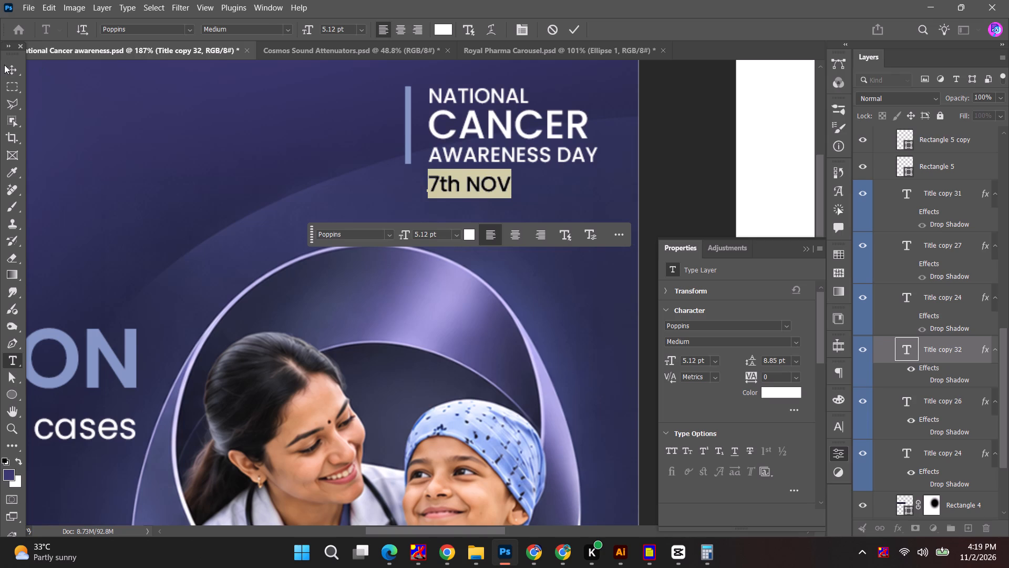
click(4, 66)
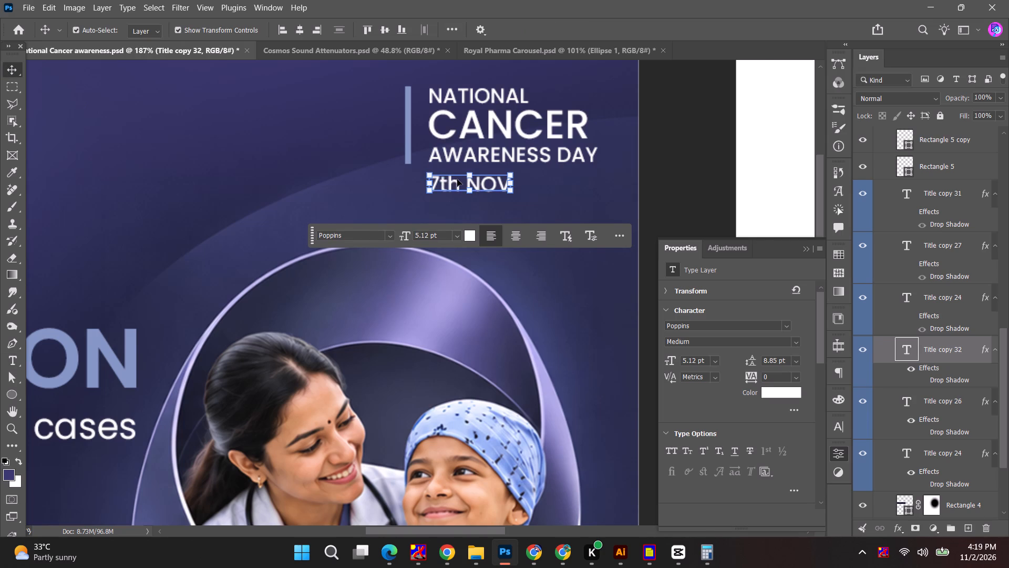
Nudge the "7th NOV" date slightly up beneath "AWARENESS DAY", keeping it in line with the heading's left edge.
alt+scroll(458, 179, up, 7)
key(space)
key(space)
key(space)
key(space)
key(space)
drag(454, 155, 390, 298)
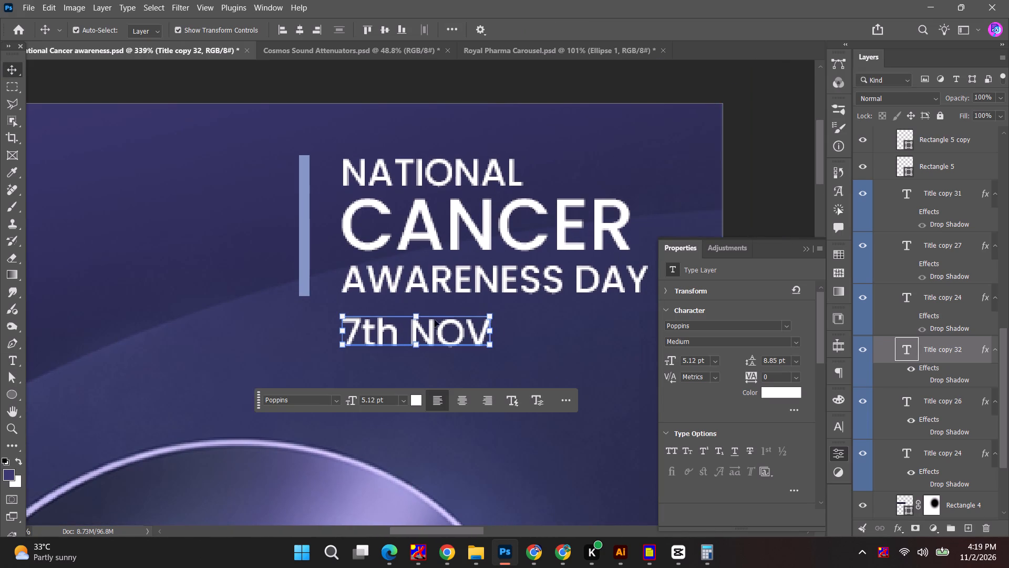
drag(432, 340, 440, 332)
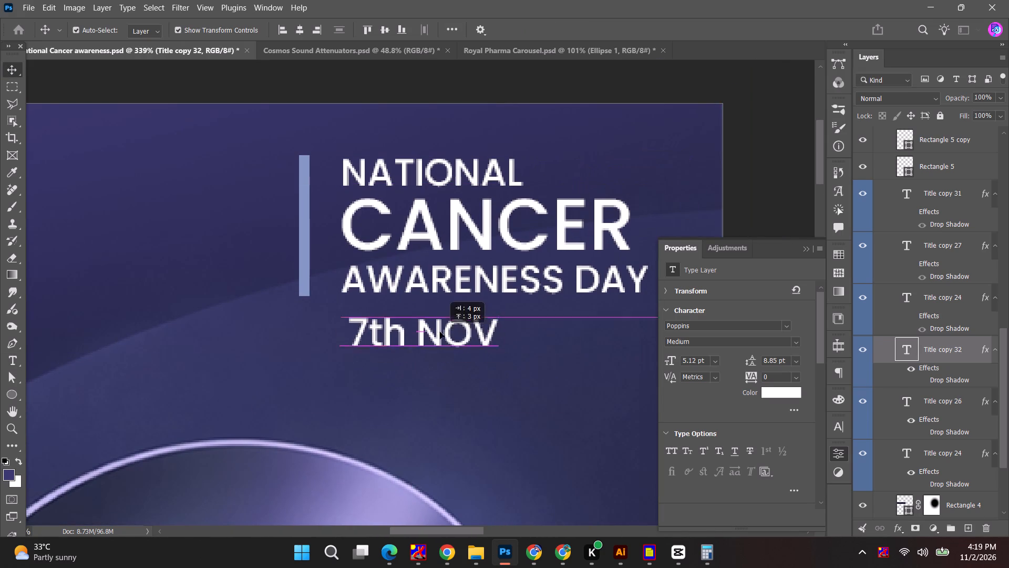
drag(440, 332, 432, 333)
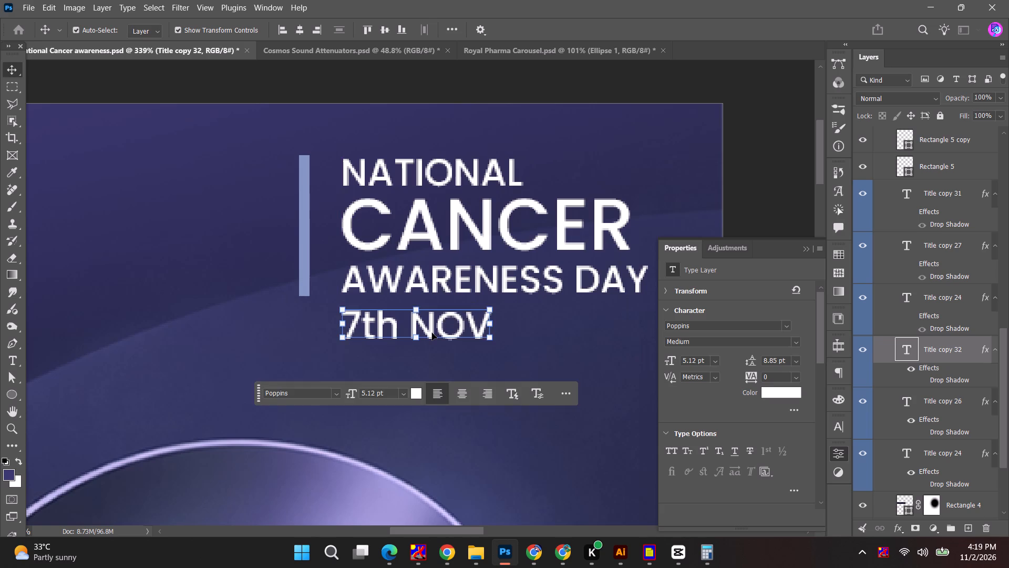
Recolour the "7th NOV" date with the blue sampled from the heading's accent bar.
click(795, 394)
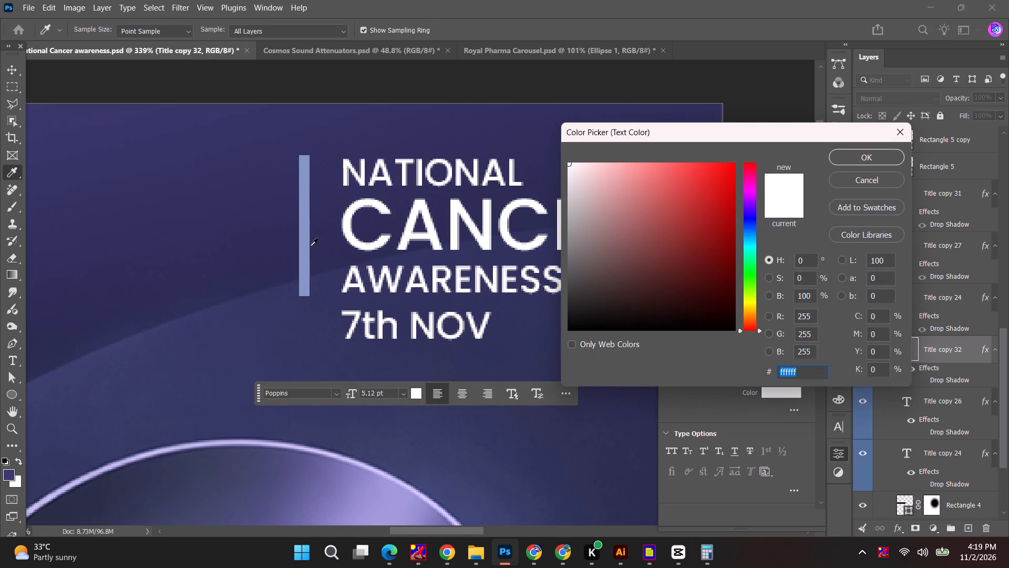
click(305, 244)
click(865, 155)
click(464, 83)
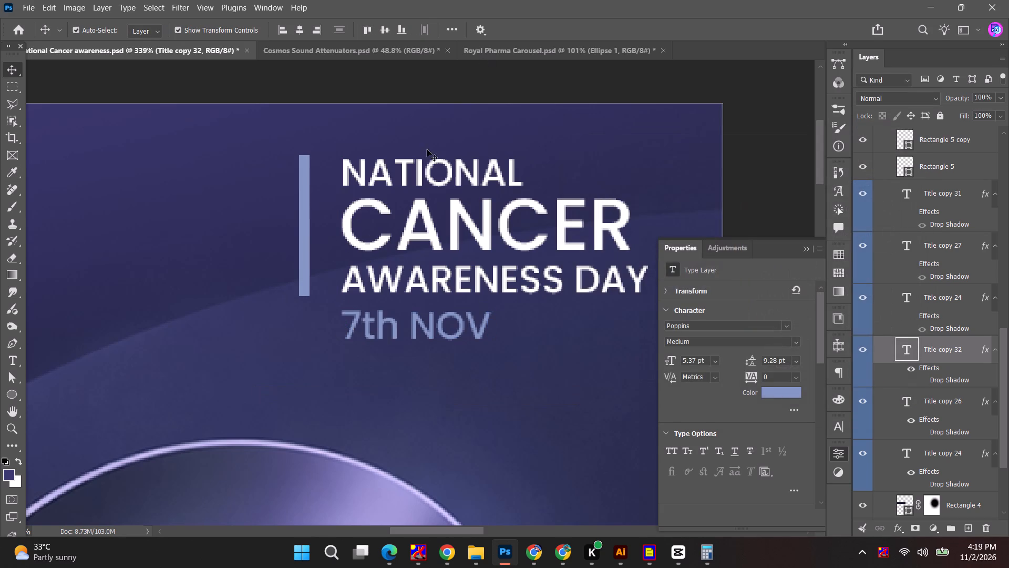
Stretch the heading's accent bar down to the bottom of the "7th NOV" line, 103 px high.
click(303, 278)
drag(304, 298, 307, 339)
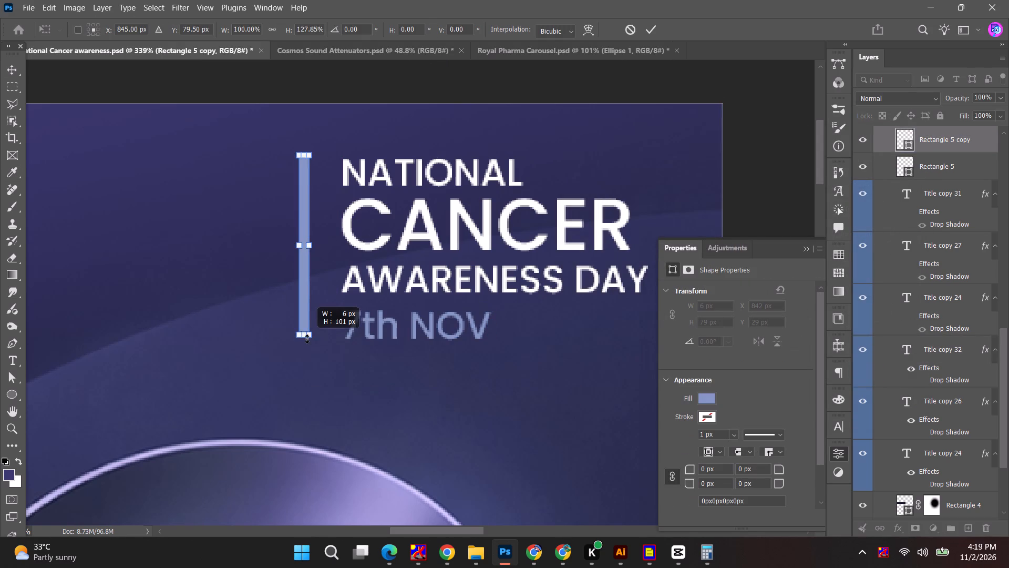
drag(307, 339, 307, 343)
Narrow the heading's vertical accent bar to 3 px wide.
drag(311, 249, 328, 242)
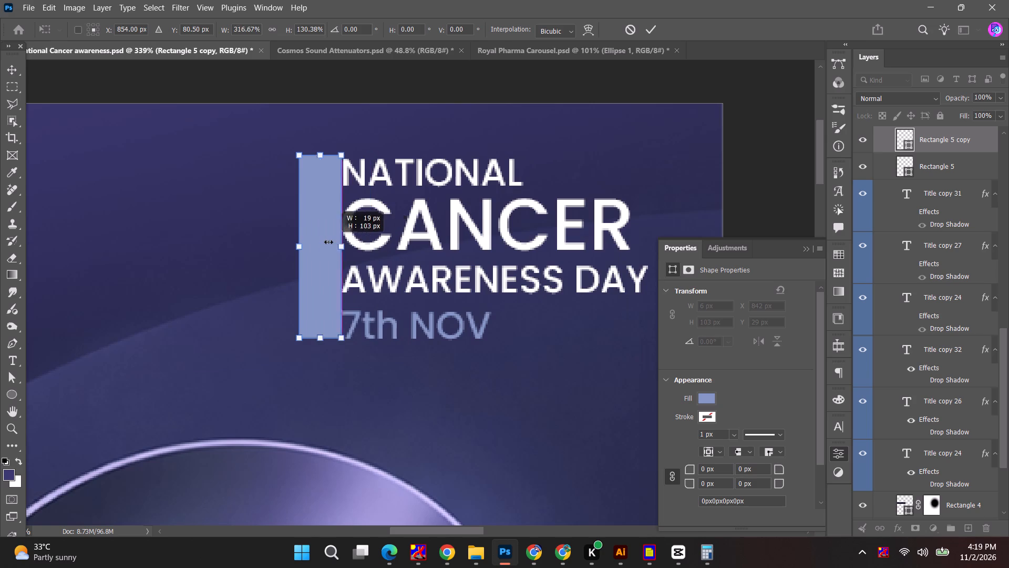
drag(328, 242, 306, 242)
click(646, 32)
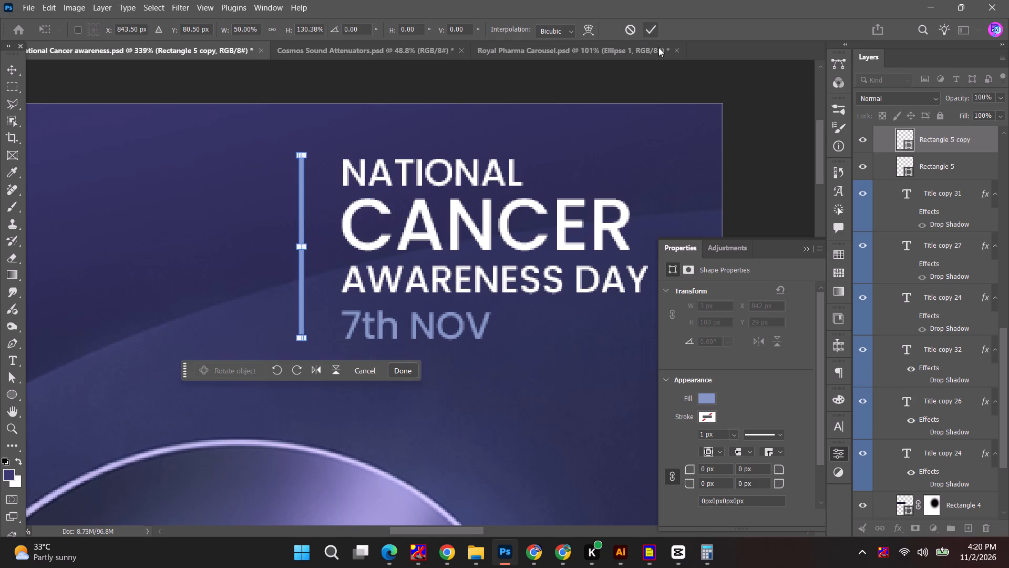
click(750, 105)
Move the accent bar closer to the heading text, to X 850 px, keeping its vertical position.
alt+scroll(327, 240, up, 4)
drag(291, 230, 313, 230)
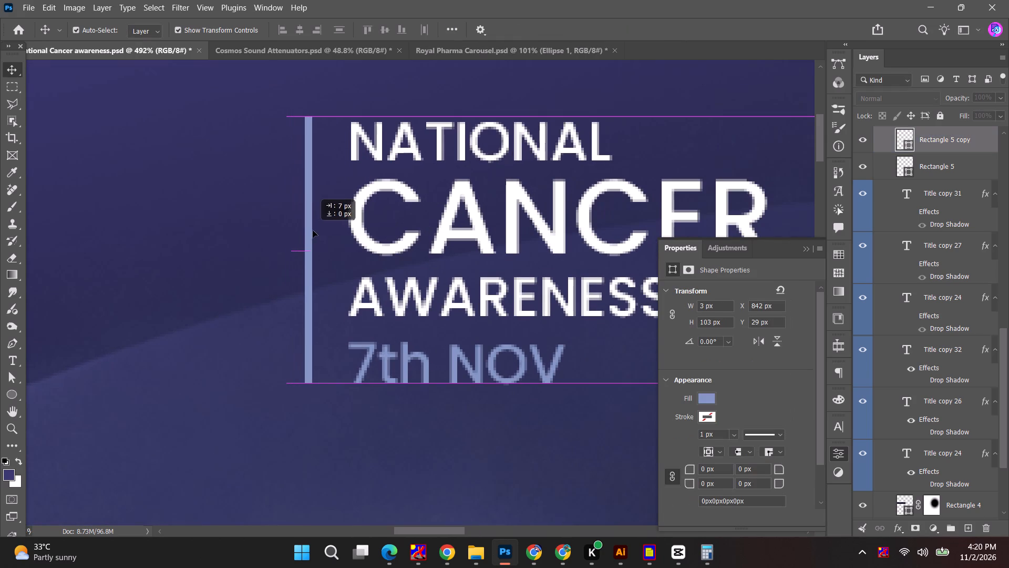
drag(313, 230, 313, 230)
alt+scroll(313, 230, down, 5)
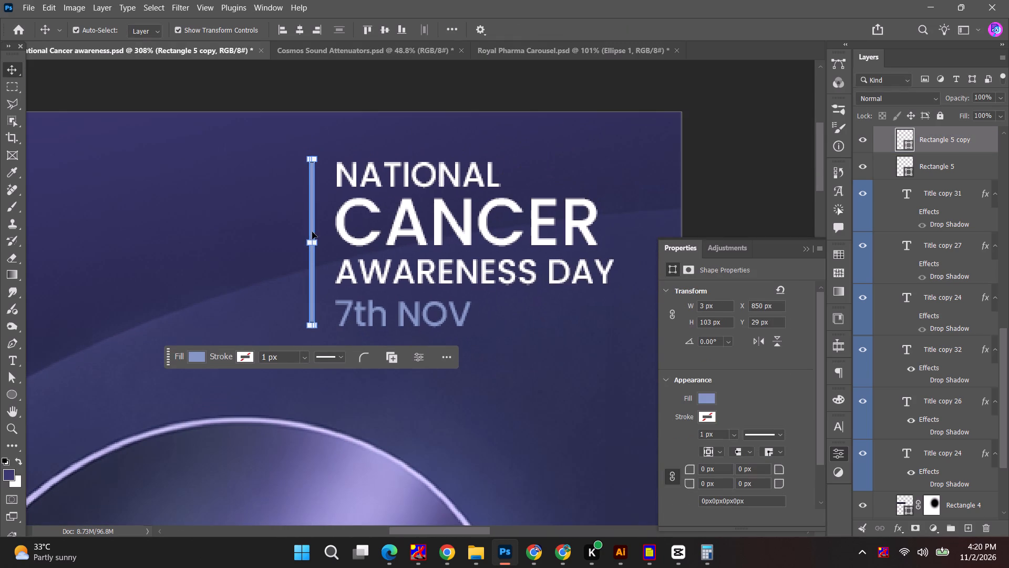
click(394, 85)
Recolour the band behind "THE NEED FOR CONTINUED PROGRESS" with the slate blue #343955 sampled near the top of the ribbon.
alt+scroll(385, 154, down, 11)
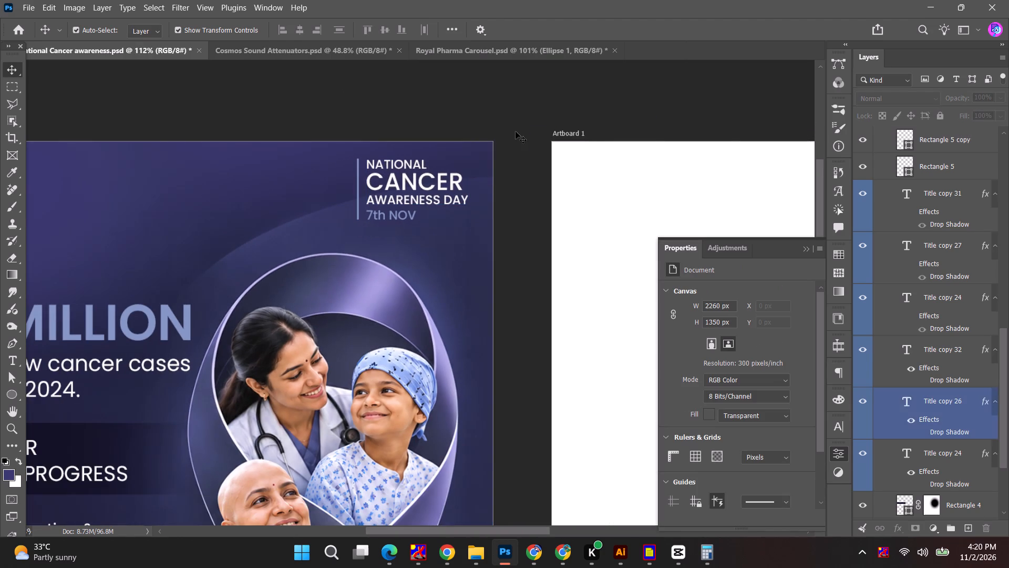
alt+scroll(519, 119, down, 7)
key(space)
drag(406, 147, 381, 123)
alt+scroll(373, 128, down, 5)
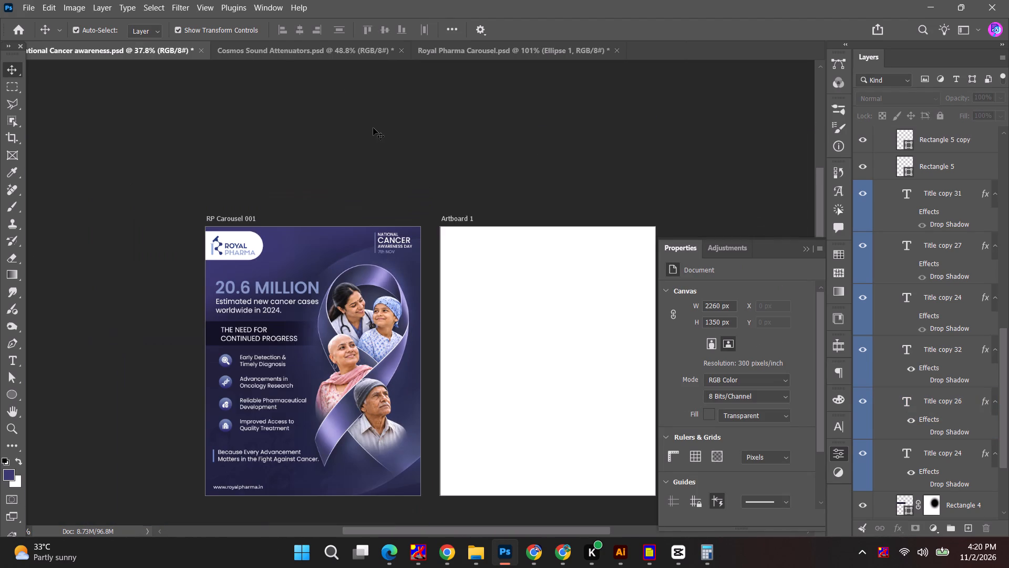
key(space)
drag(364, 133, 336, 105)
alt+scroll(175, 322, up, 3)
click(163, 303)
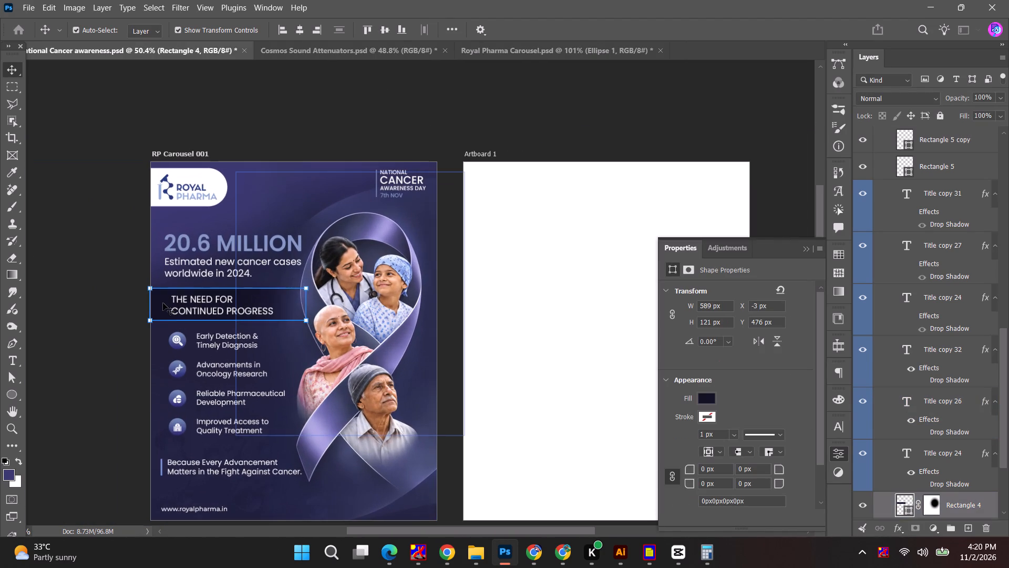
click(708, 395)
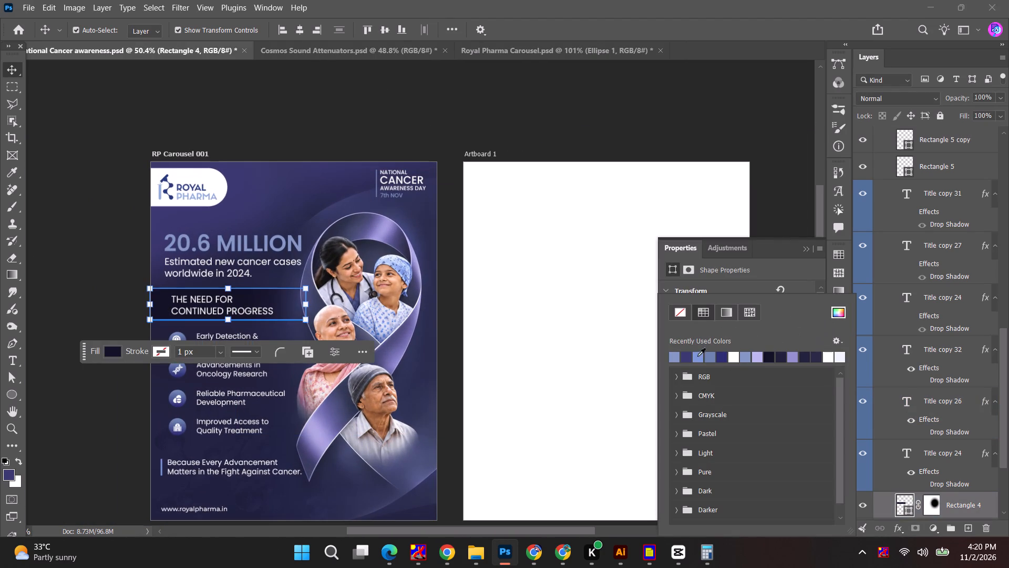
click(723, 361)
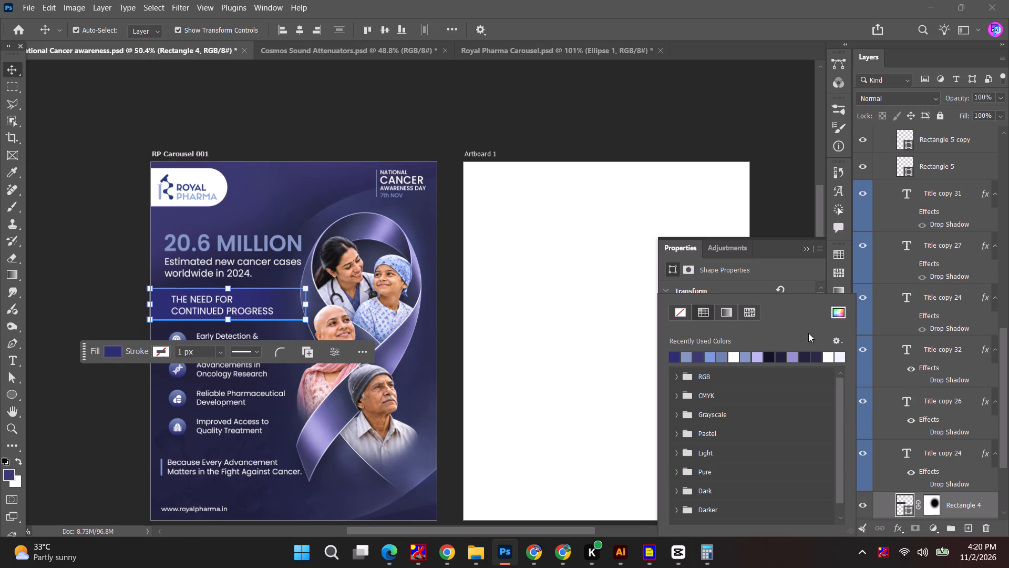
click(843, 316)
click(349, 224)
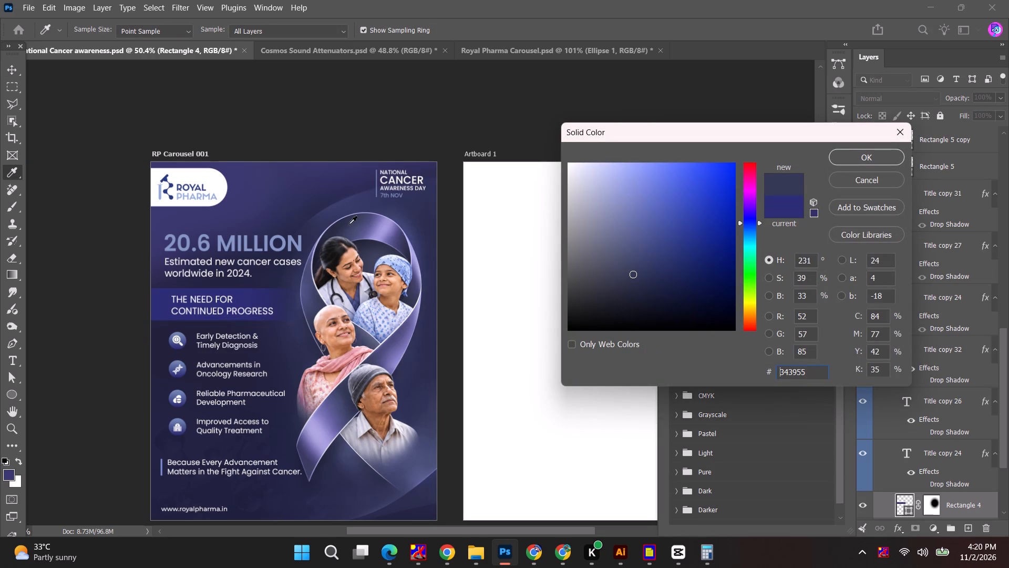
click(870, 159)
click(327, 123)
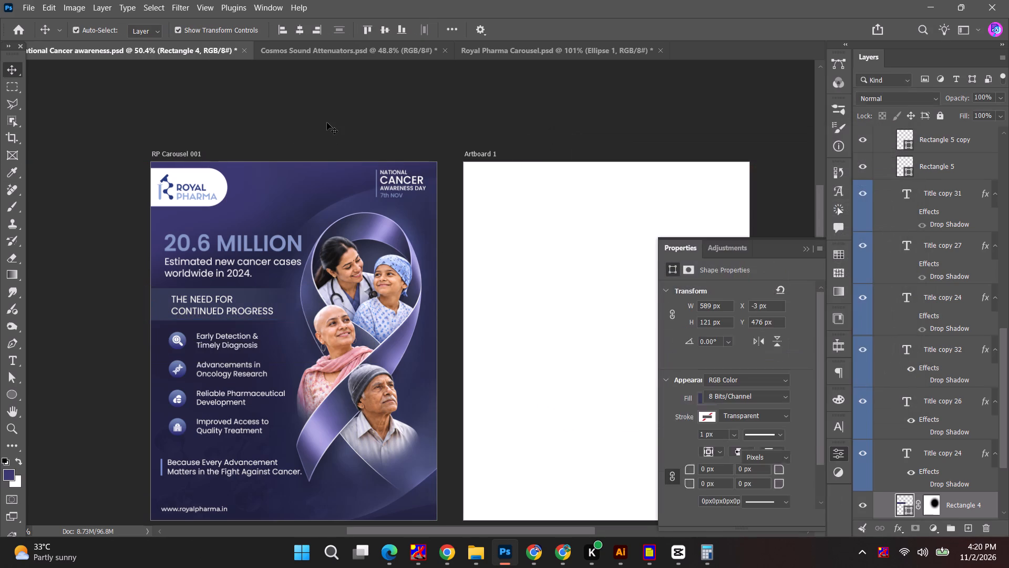
Recolour the band behind "THE NEED FOR CONTINUED PROGRESS" with the blue #3a4081 sampled from the "Improved Access to Quality Treatment" icon's circle.
click(150, 300)
click(157, 303)
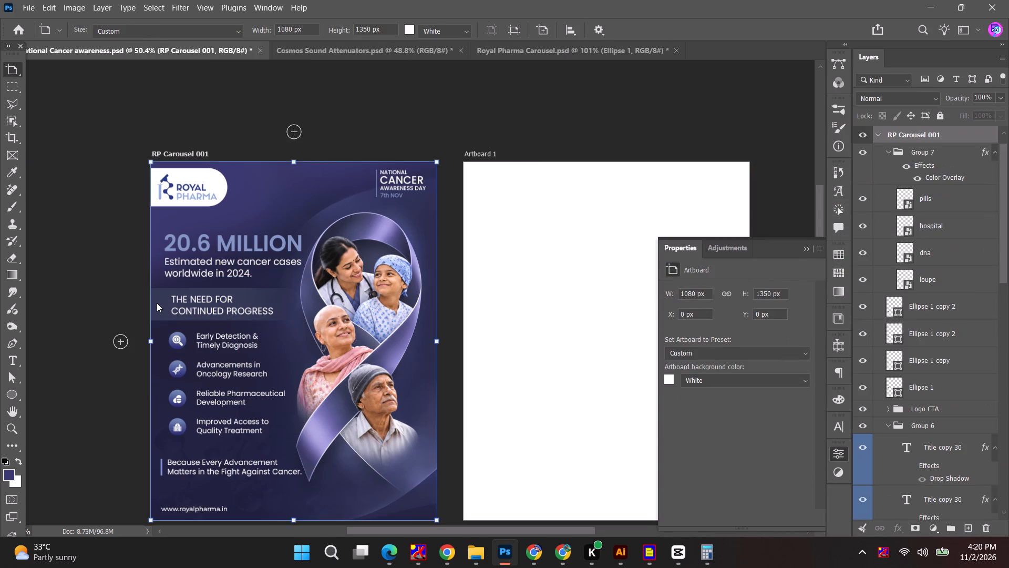
click(714, 399)
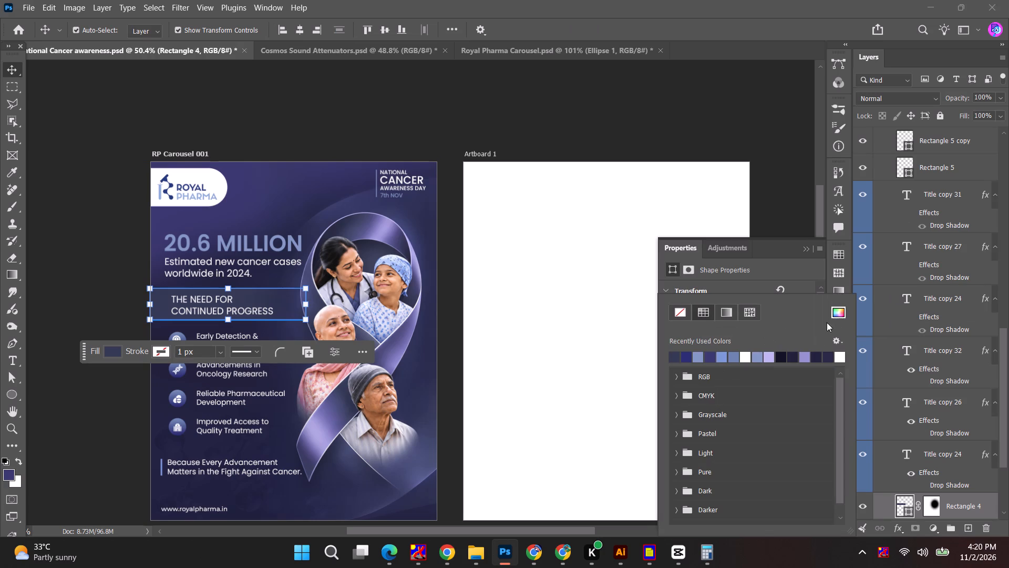
click(690, 360)
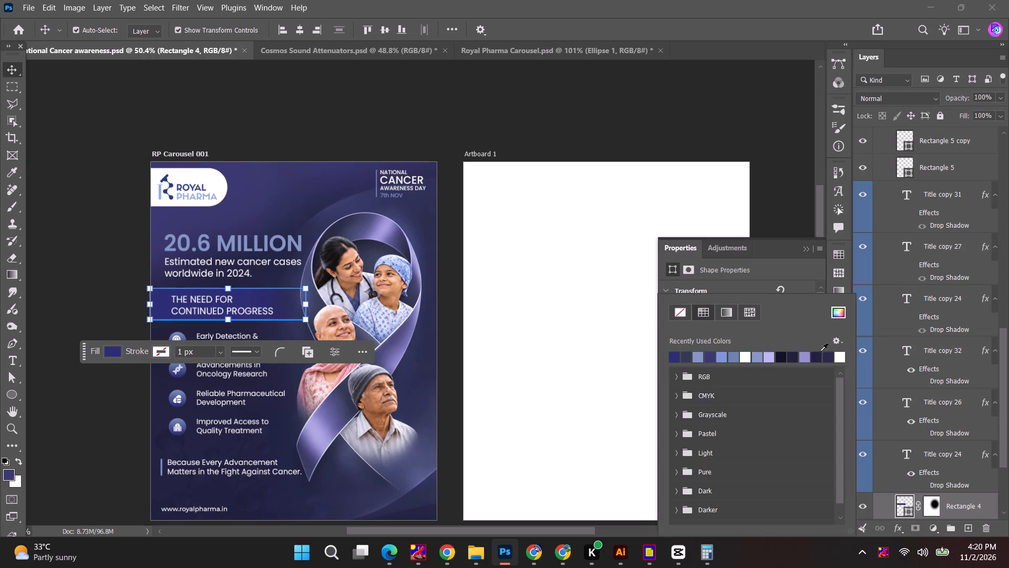
click(839, 316)
click(183, 431)
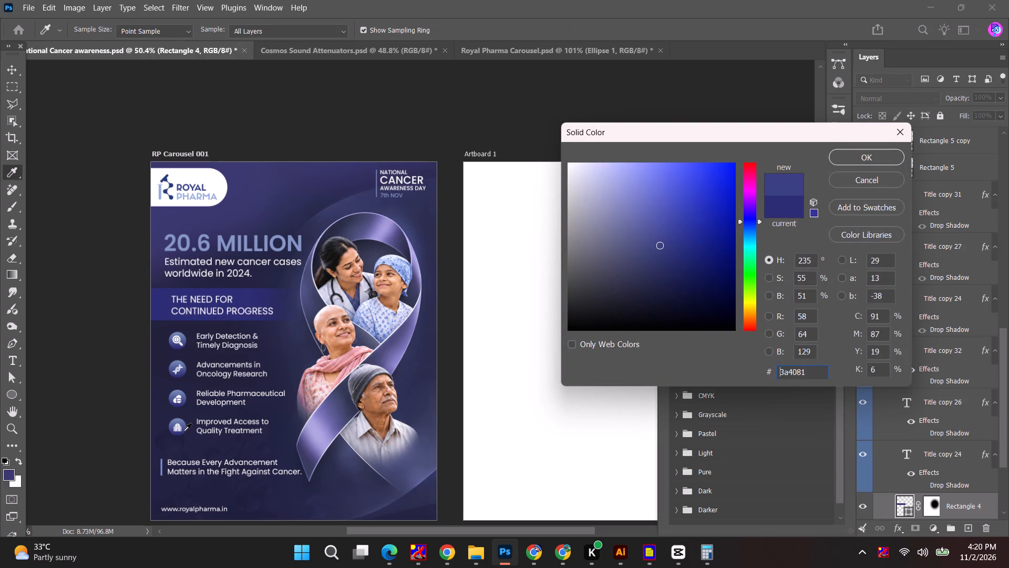
click(873, 160)
click(300, 120)
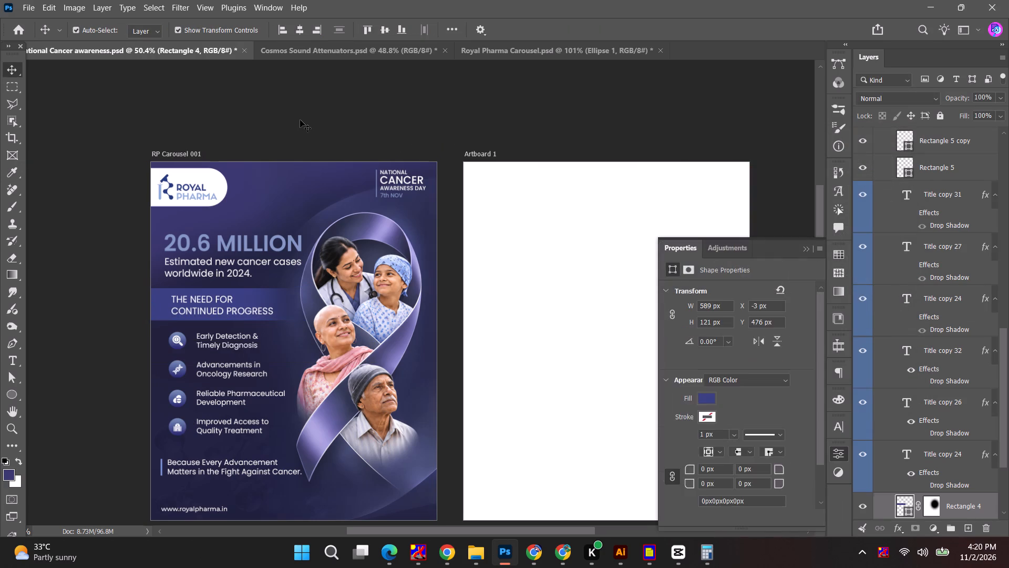
click(68, 157)
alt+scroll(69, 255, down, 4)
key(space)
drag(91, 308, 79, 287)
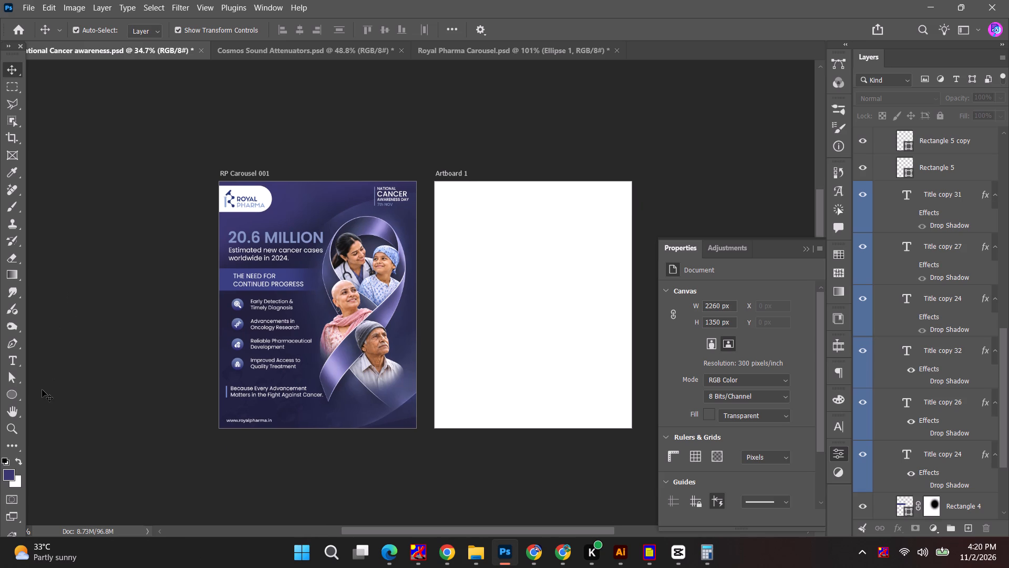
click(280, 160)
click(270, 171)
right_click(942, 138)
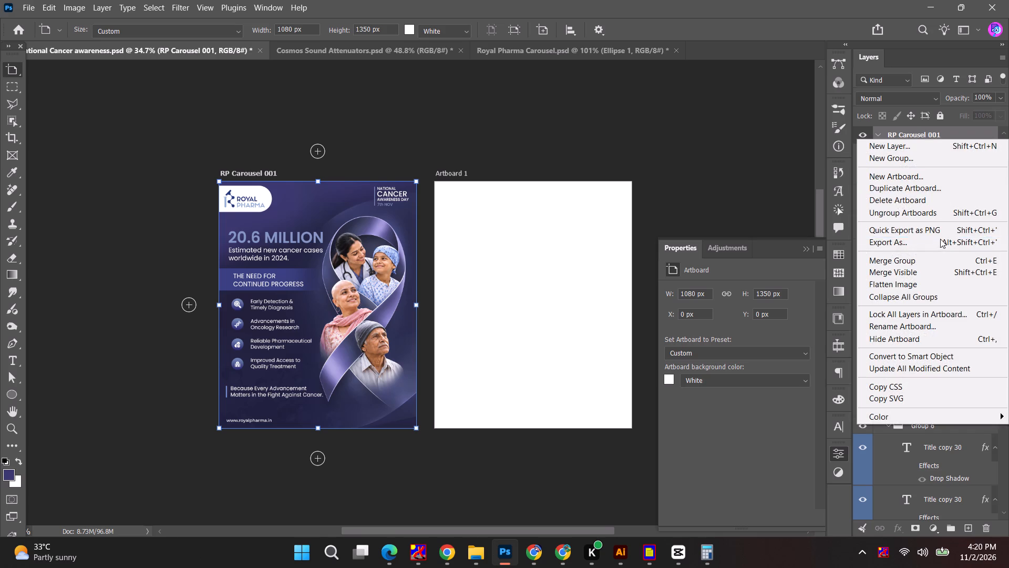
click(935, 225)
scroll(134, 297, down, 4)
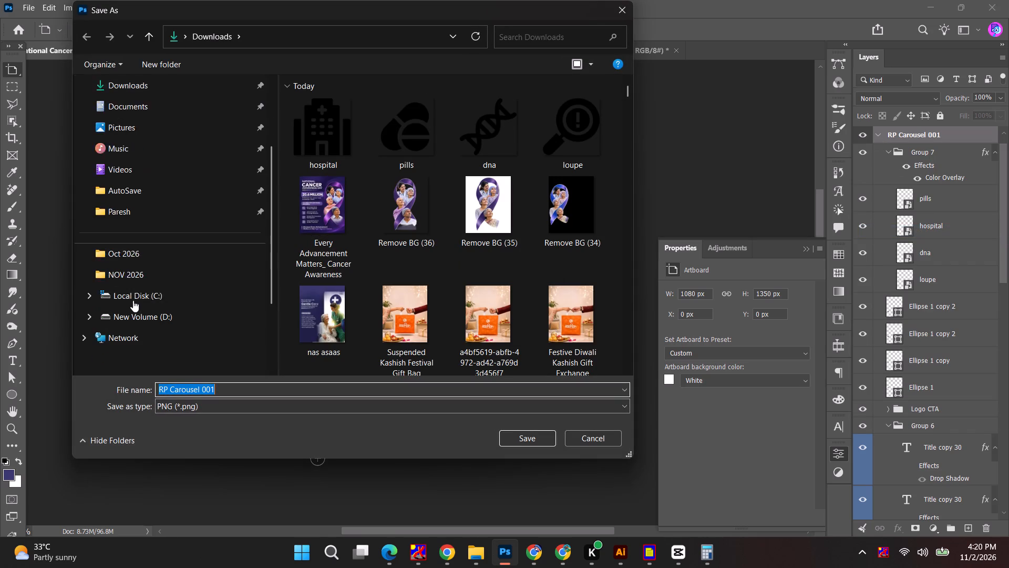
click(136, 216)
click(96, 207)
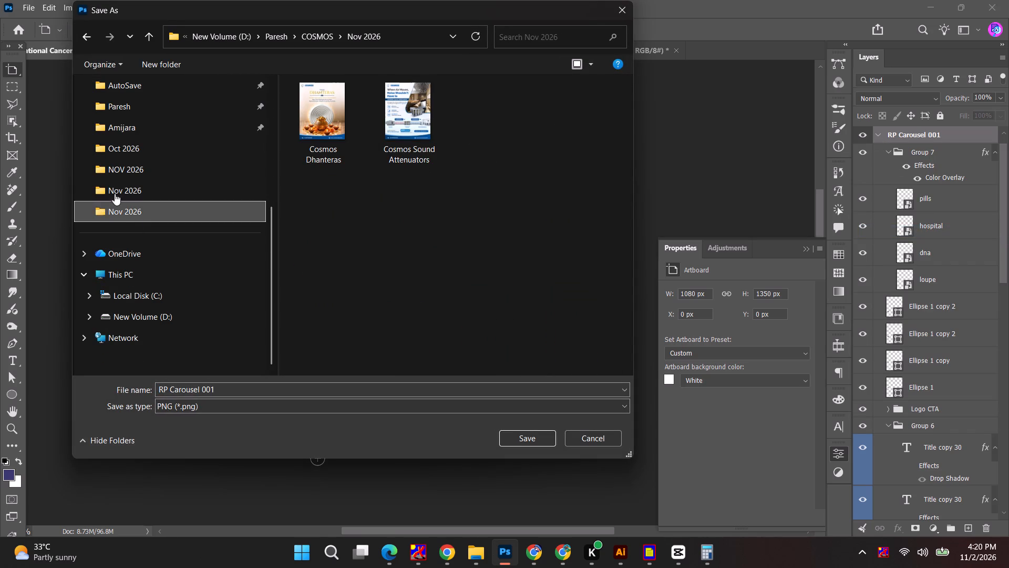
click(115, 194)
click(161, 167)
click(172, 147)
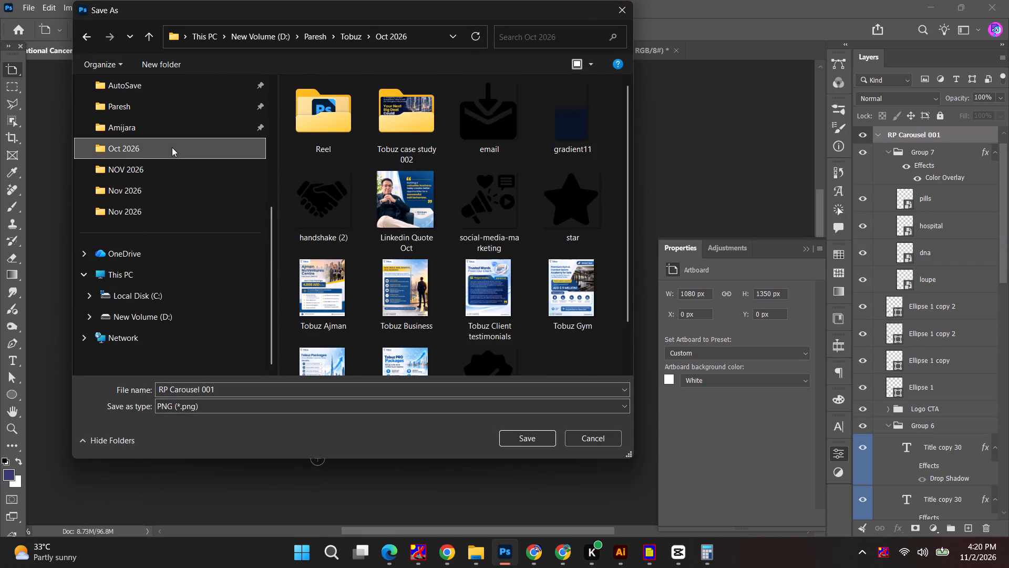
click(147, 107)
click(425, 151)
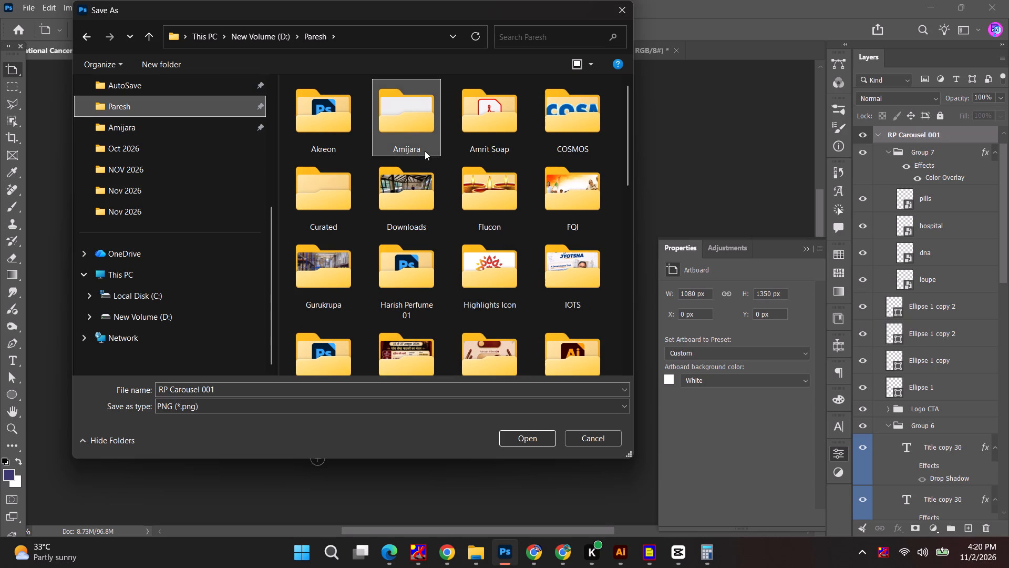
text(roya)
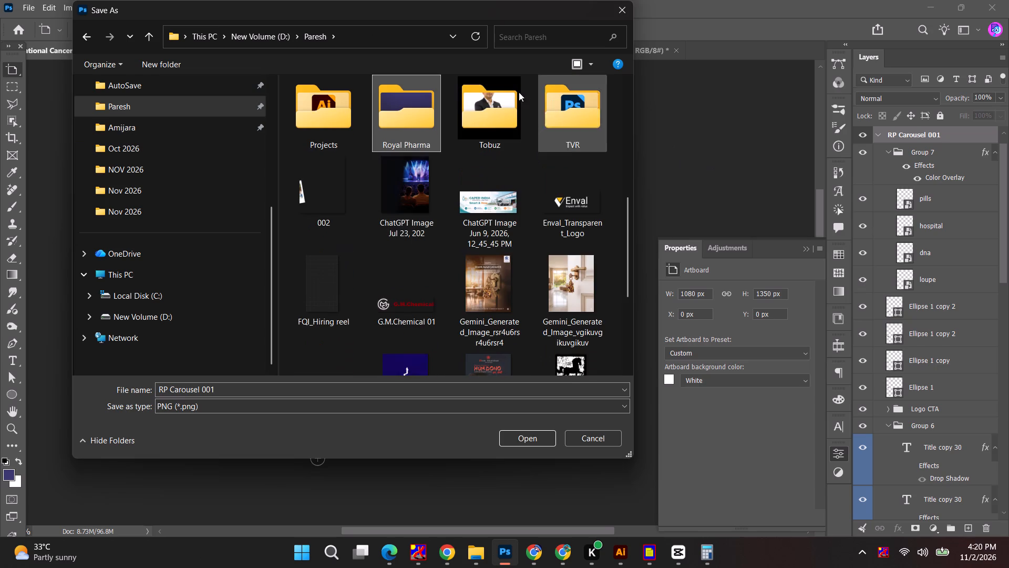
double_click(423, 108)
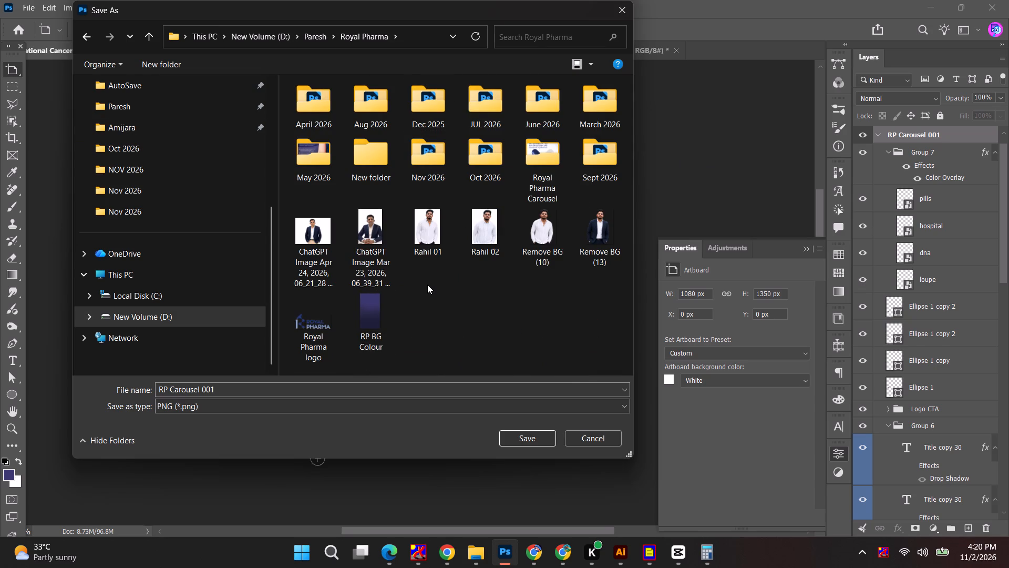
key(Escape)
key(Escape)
Rename the "RP Carousel 001" artboard as "RP National Cancer awareness".
double_click(904, 135)
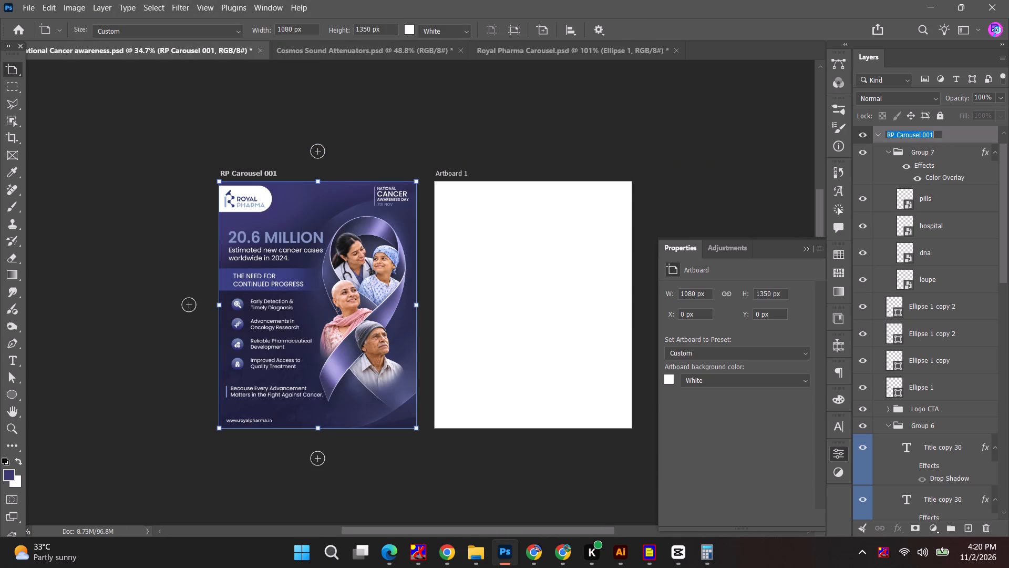
double_click(900, 133)
click(900, 133)
drag(897, 132, 1008, 134)
text(National Cancer aea)
key(BackSpace)
key(BackSpace)
text(wareness)
key(Return)
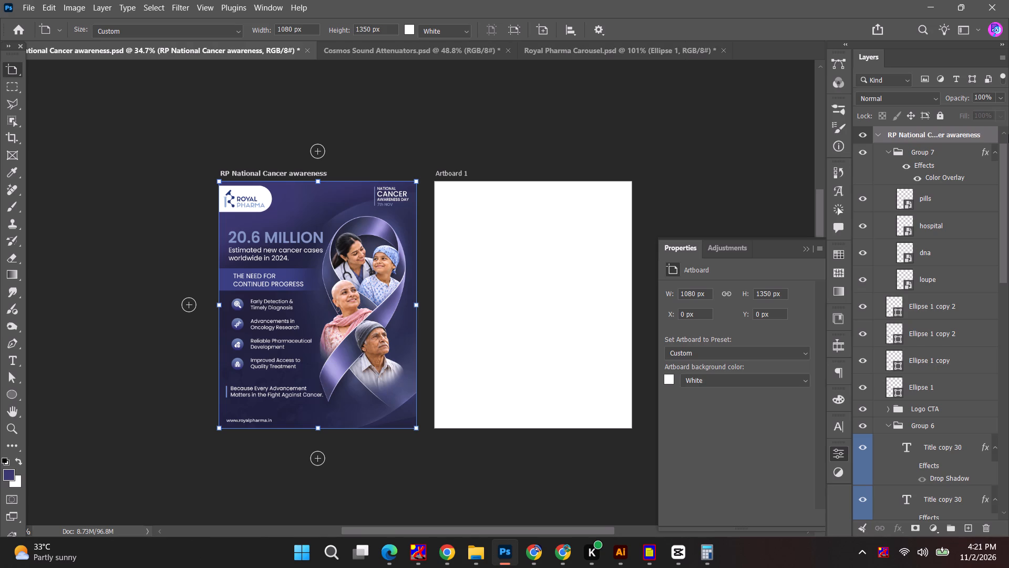
Quick-export the "RP National Cancer awareness" artboard as PNG, choosing the Nov 2026 folder inside Paresh > Royal Pharma as destination.
right_click(939, 133)
click(918, 226)
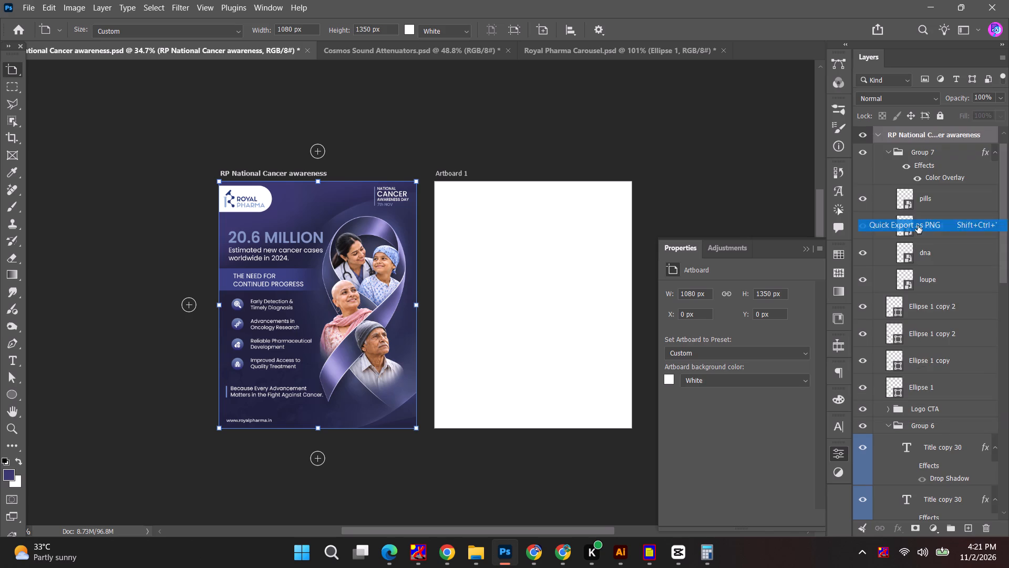
click(151, 310)
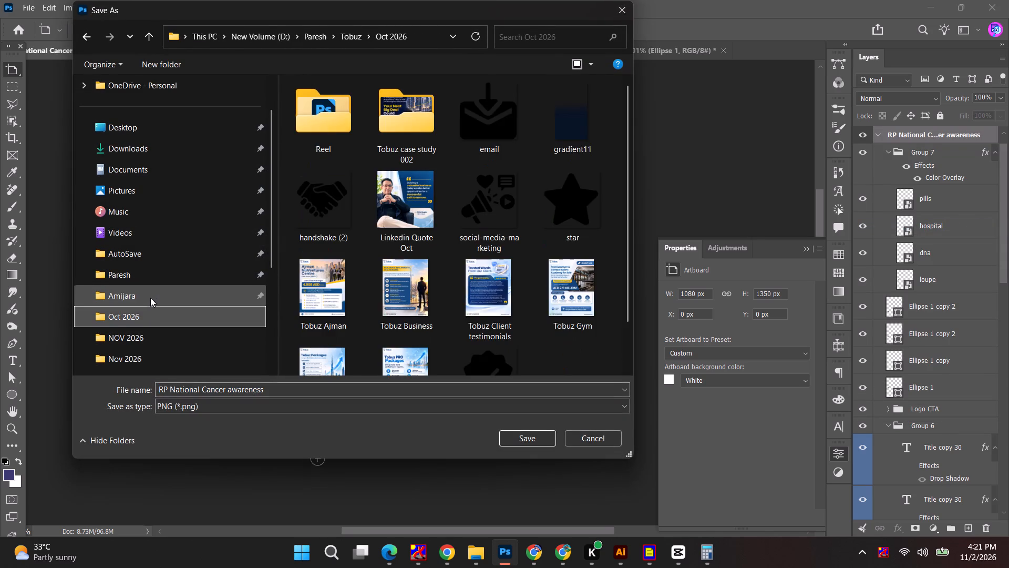
click(149, 292)
click(146, 279)
scroll(475, 270, down, 3)
click(388, 251)
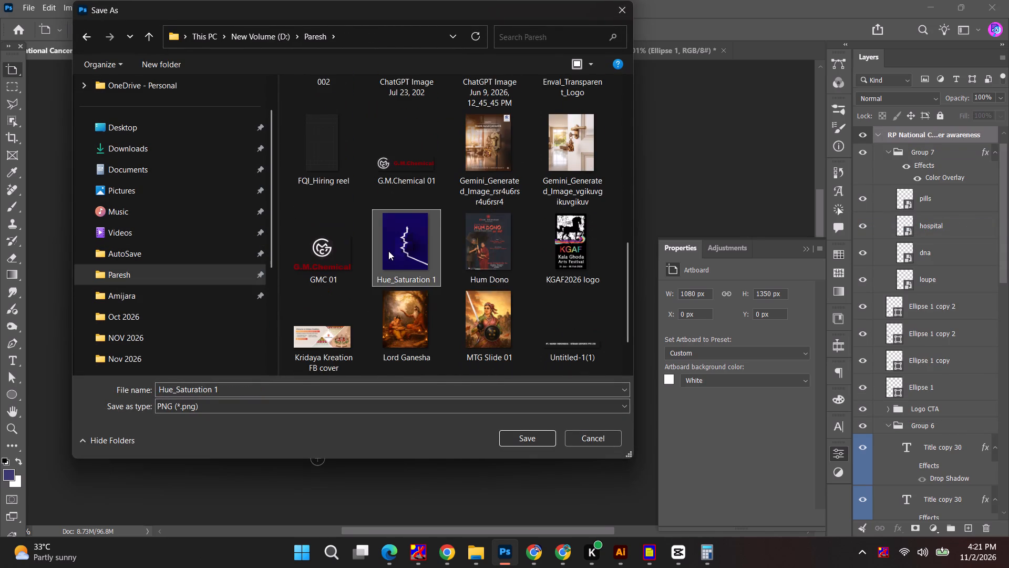